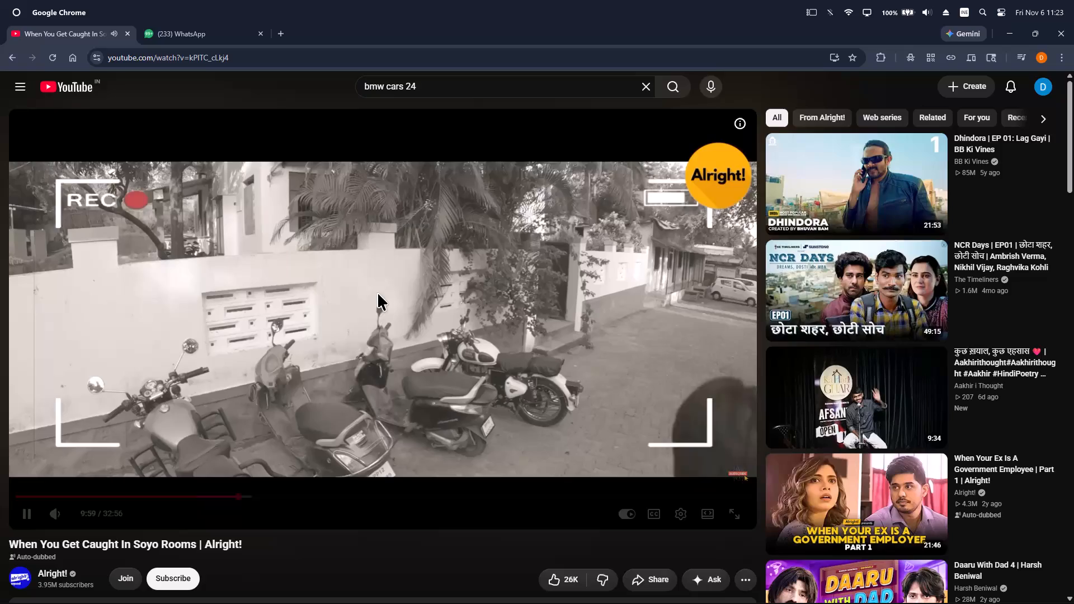
Skip forward and back through the YouTube video while watching it, and pause it.
{"action": "key", "text": "Right"}
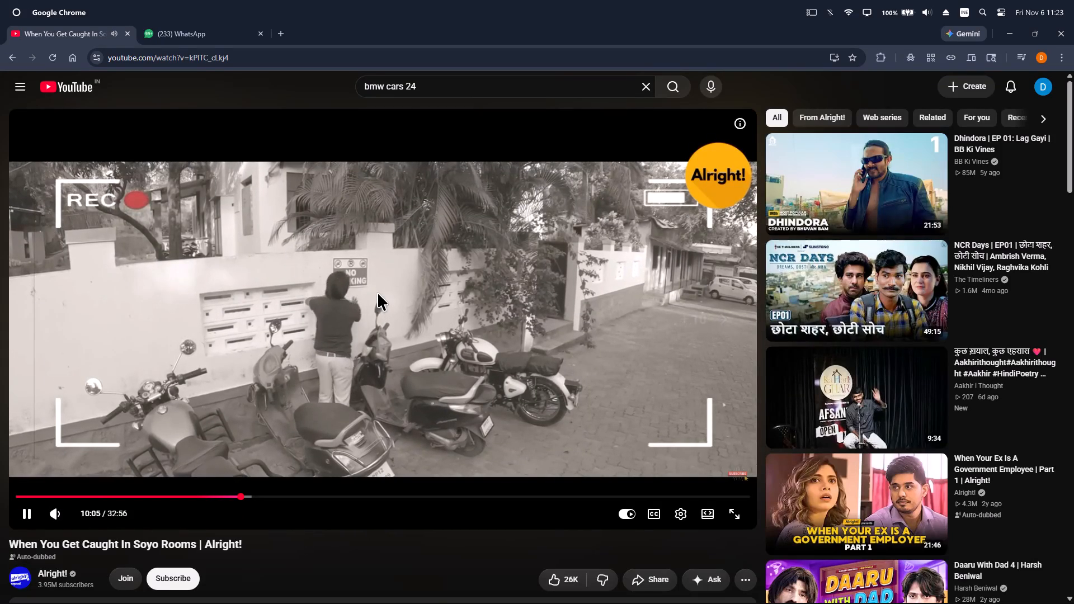
{"action": "key", "text": "Right"}
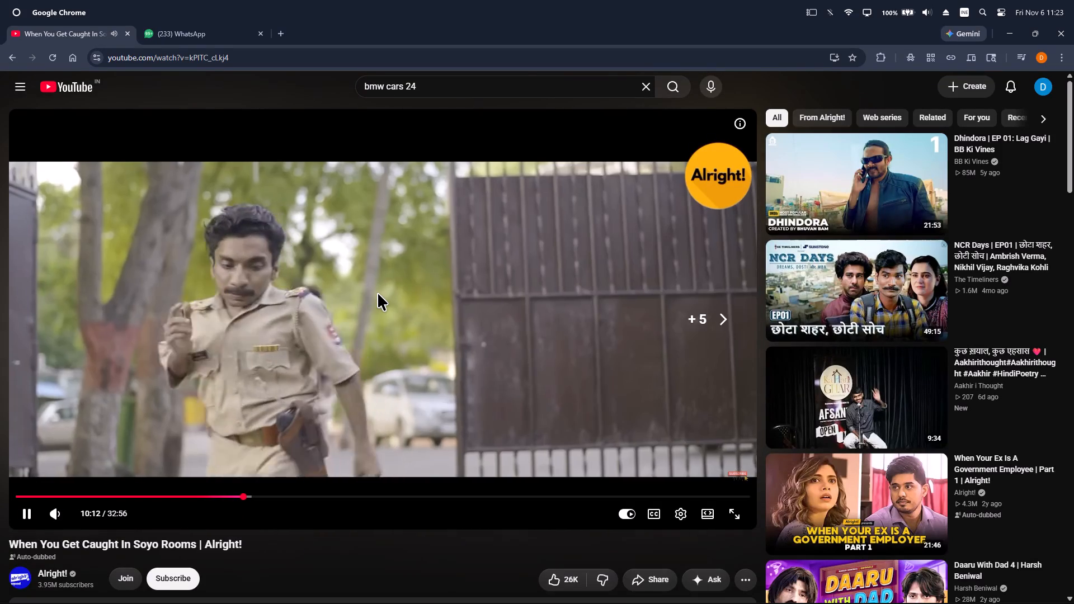
{"action": "key", "text": "Right"}
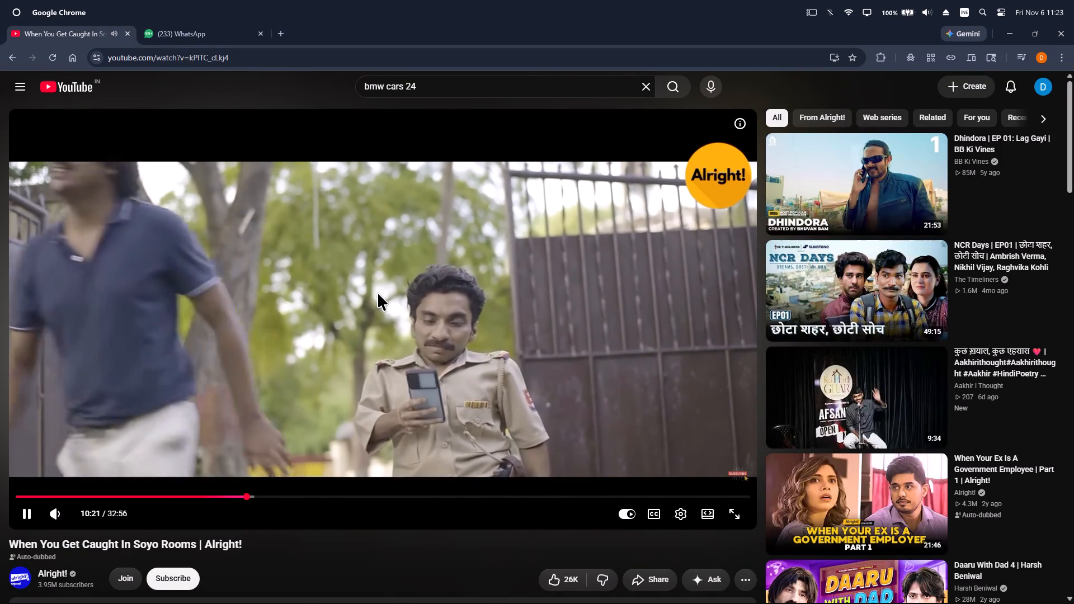
{"action": "key", "text": "Left"}
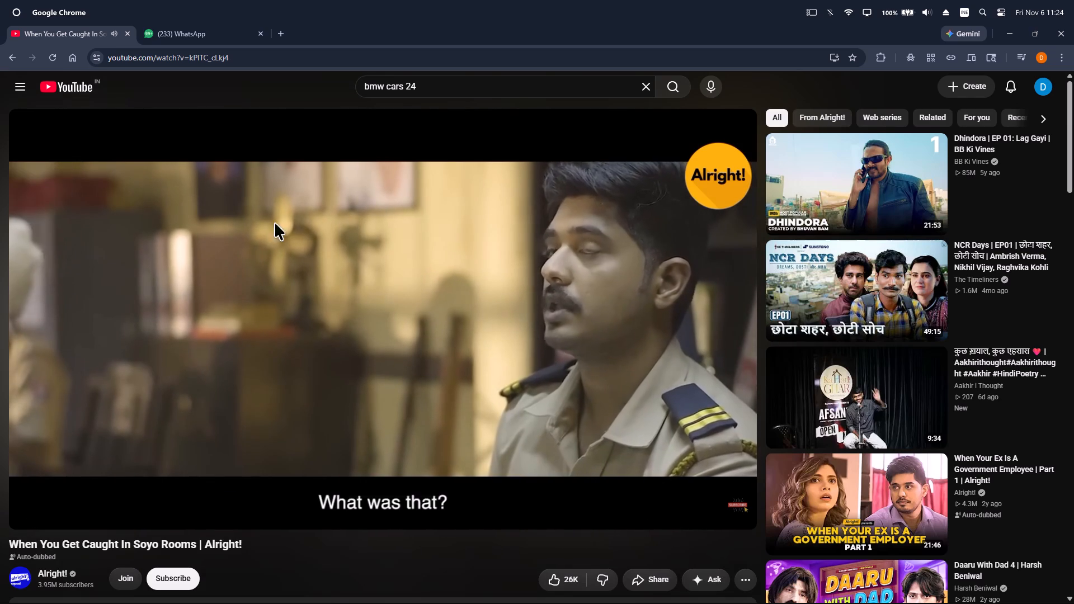
{"action": "key", "text": "Left"}
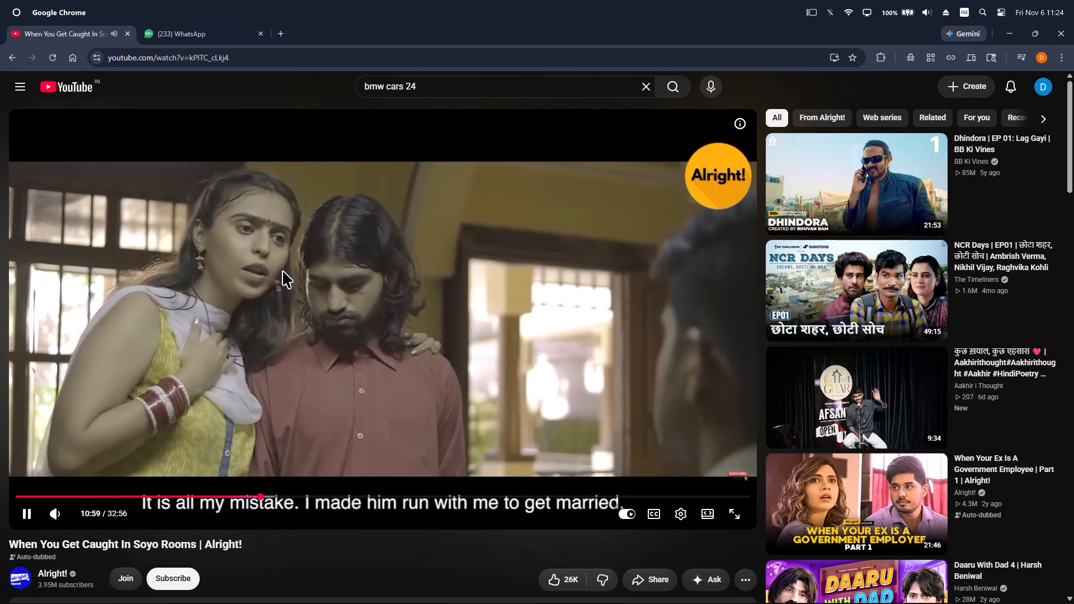
{"action": "left_click", "coordinate": [323, 281]}
Switch to CapCut and close the open project 1031 (1).
{"action": "key", "text": "alt+Tab"}
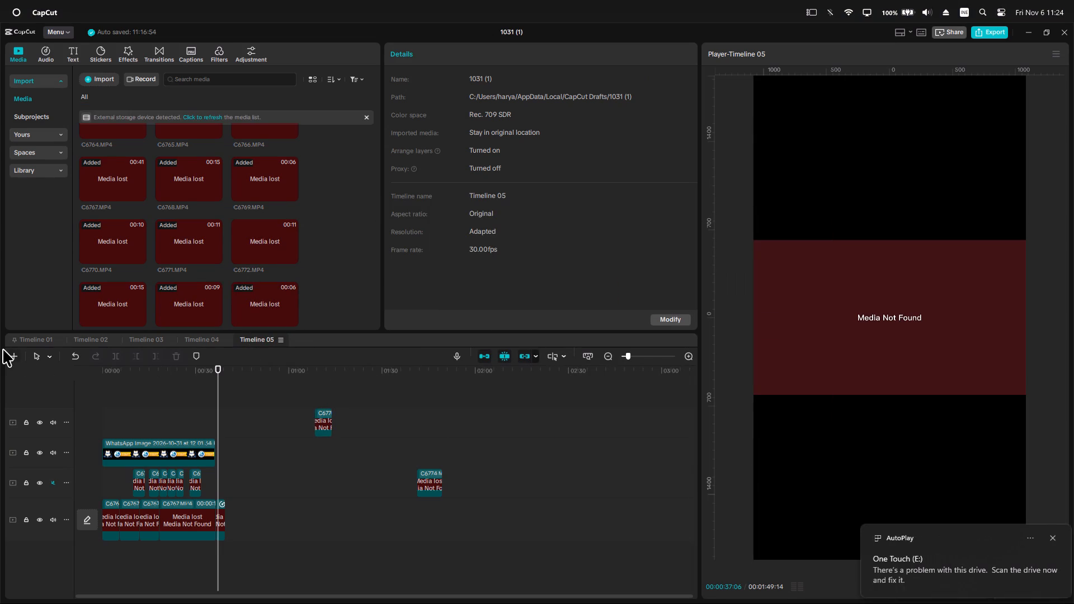
{"action": "left_click", "coordinate": [12, 358]}
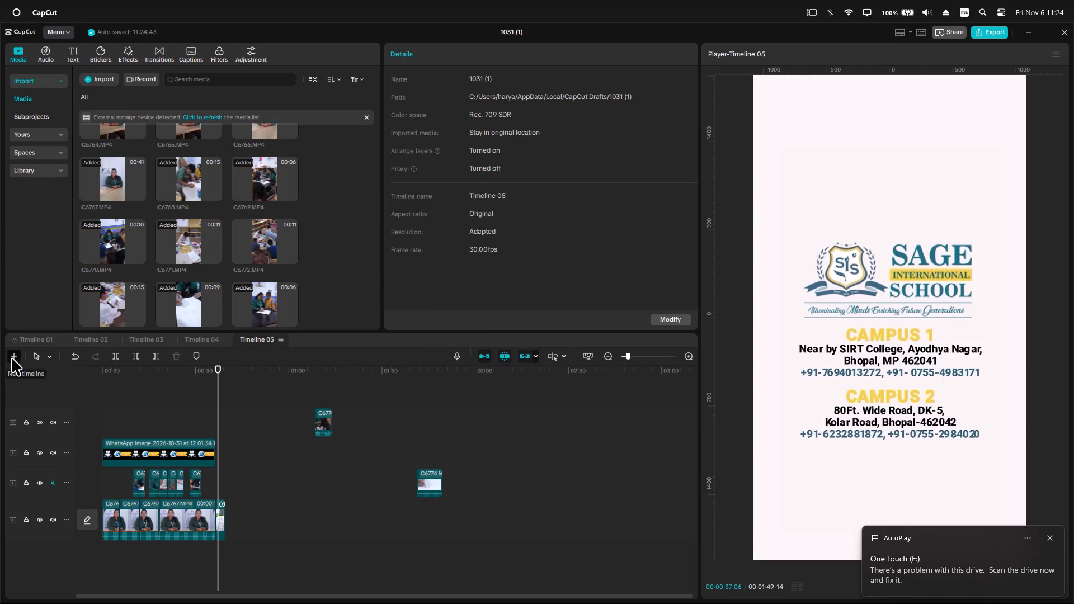
{"action": "left_click", "coordinate": [1068, 30]}
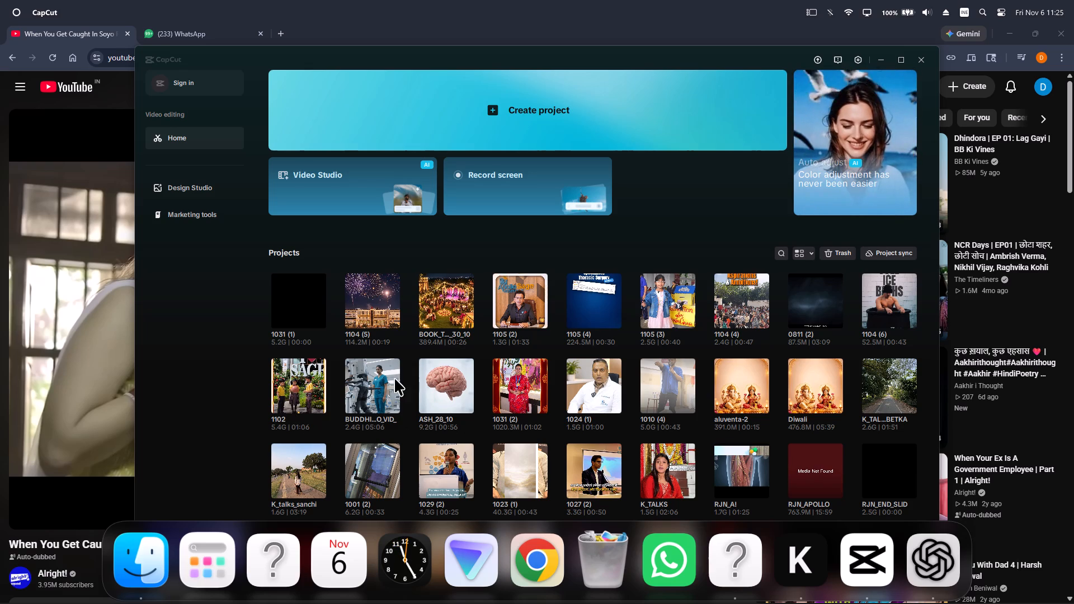
Create a new video project from the CapCut home screen.
{"action": "scroll", "coordinate": [574, 399], "scroll_direction": "down", "scroll_amount": 2}
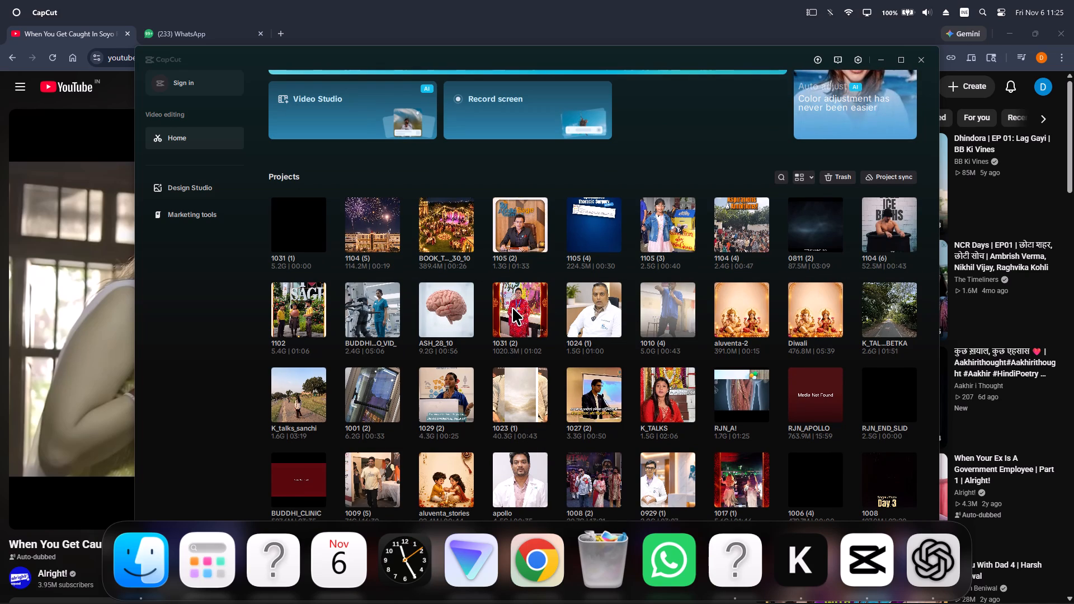
{"action": "scroll", "coordinate": [578, 355], "scroll_direction": "down", "scroll_amount": 2}
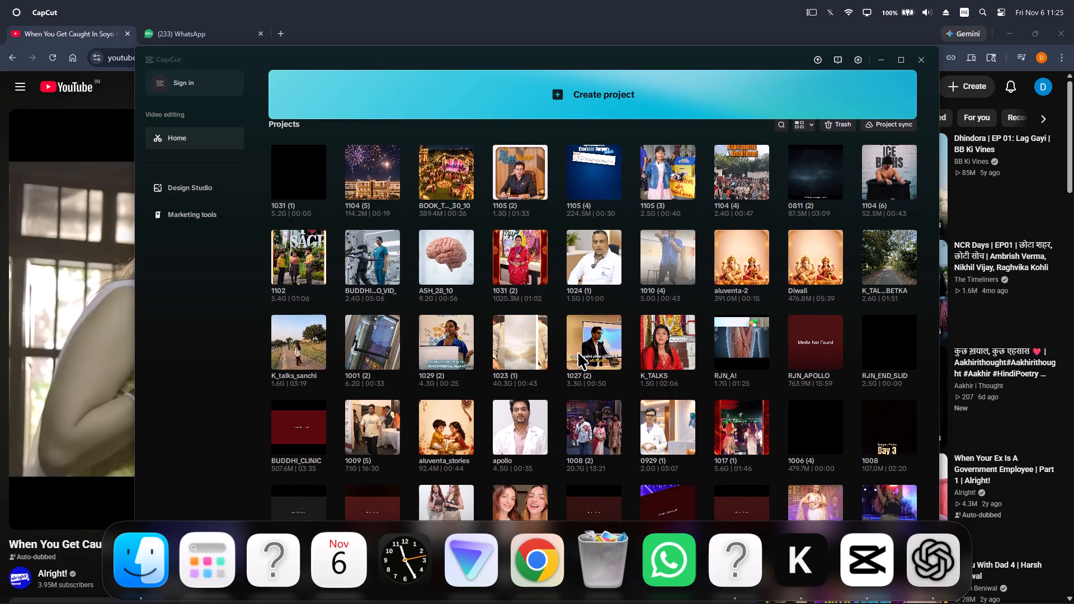
{"action": "scroll", "coordinate": [578, 352], "scroll_direction": "up", "scroll_amount": 1}
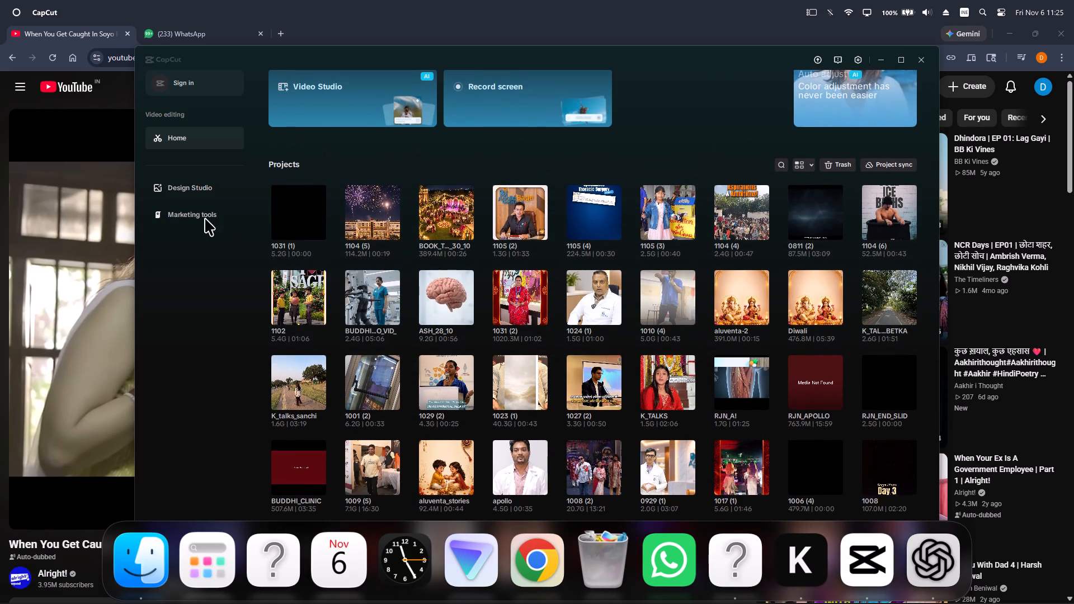
{"action": "scroll", "coordinate": [516, 223], "scroll_direction": "up", "scroll_amount": 5}
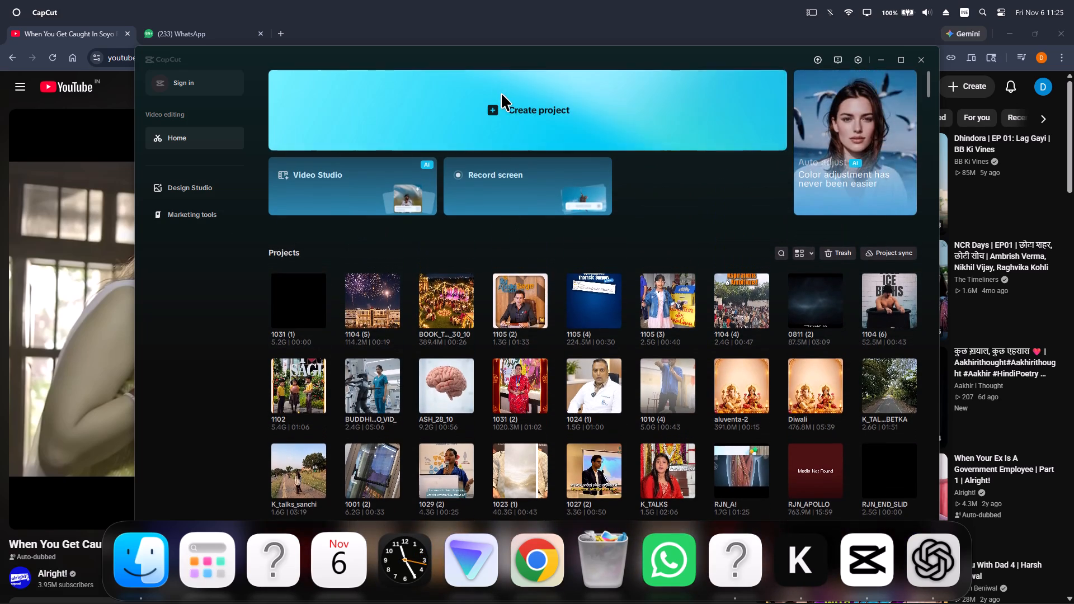
{"action": "left_click", "coordinate": [501, 93]}
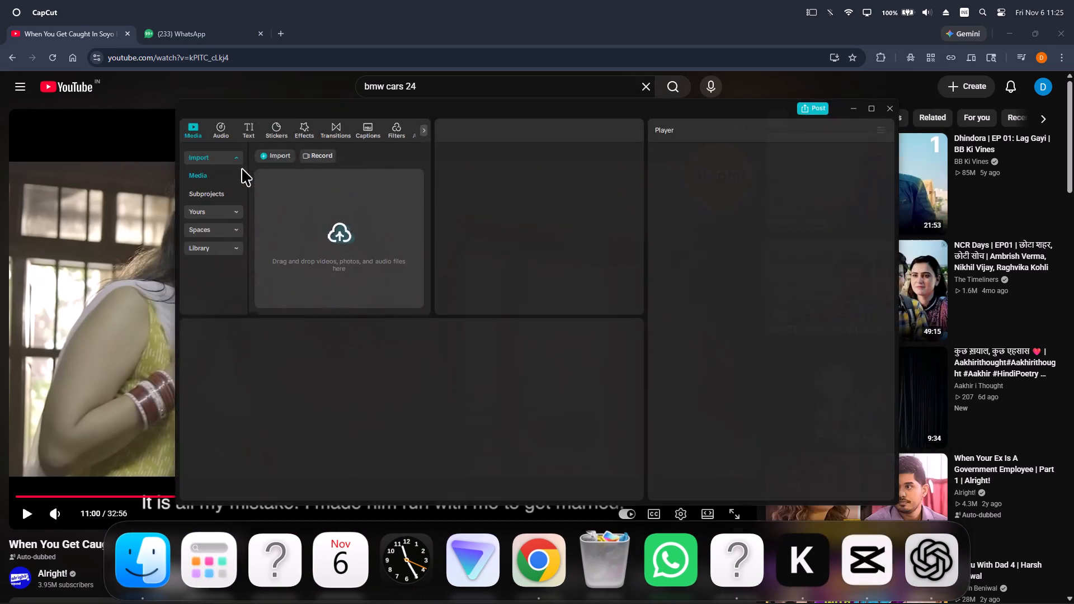
Start a media import, search the One Touch (E:) drive for SIRT, and open the sirt data folder.
{"action": "left_click", "coordinate": [220, 224]}
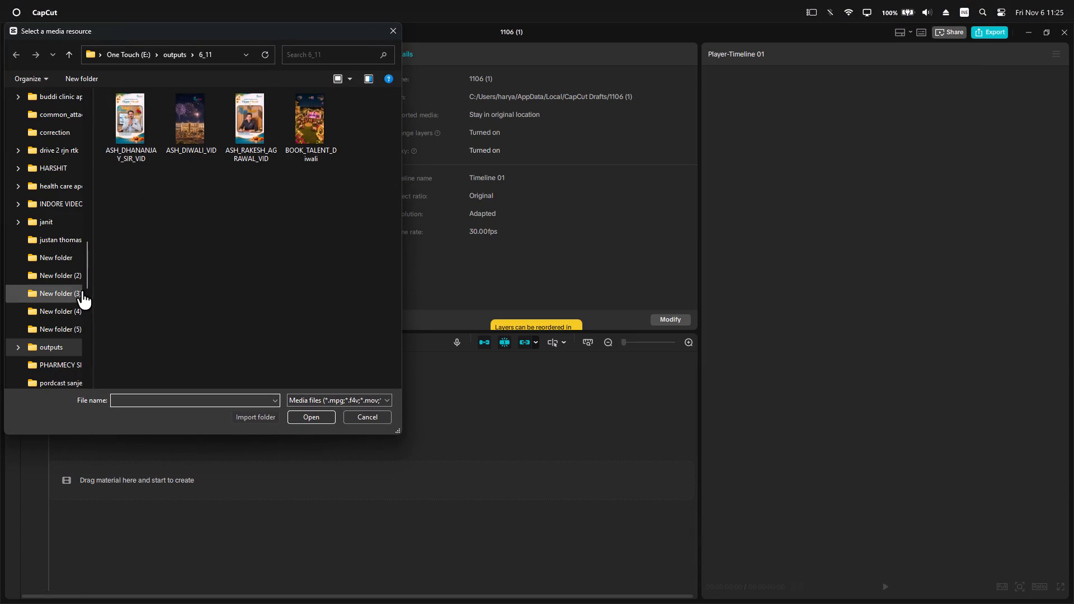
{"action": "scroll", "coordinate": [67, 296], "scroll_direction": "down", "scroll_amount": 1}
{"action": "scroll", "coordinate": [53, 291], "scroll_direction": "up", "scroll_amount": 5}
{"action": "scroll", "coordinate": [39, 237], "scroll_direction": "up", "scroll_amount": 5}
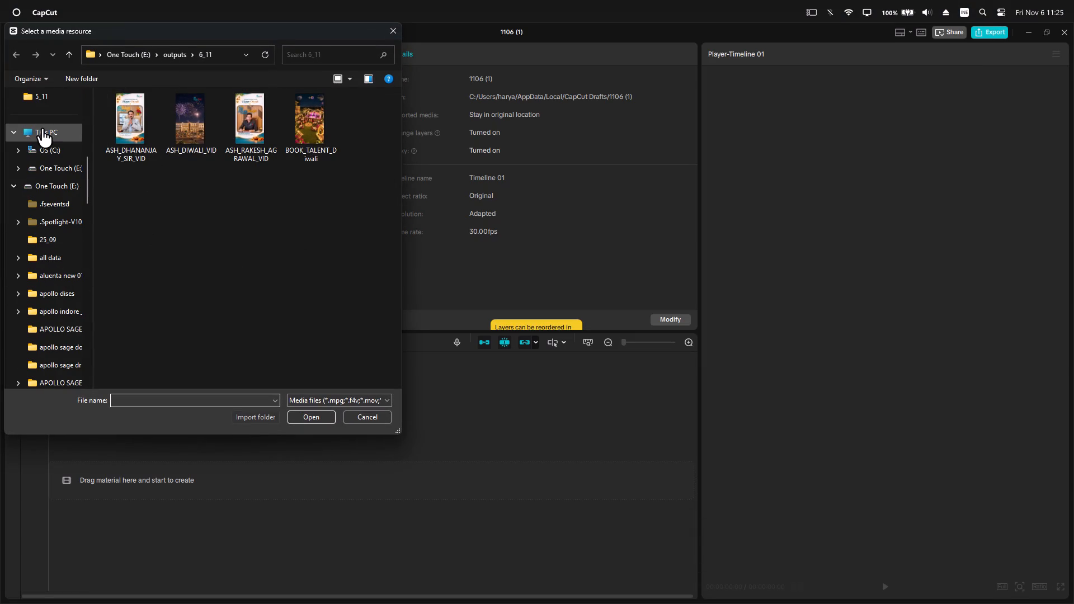
{"action": "left_click", "coordinate": [41, 128]}
{"action": "double_click", "coordinate": [332, 123]}
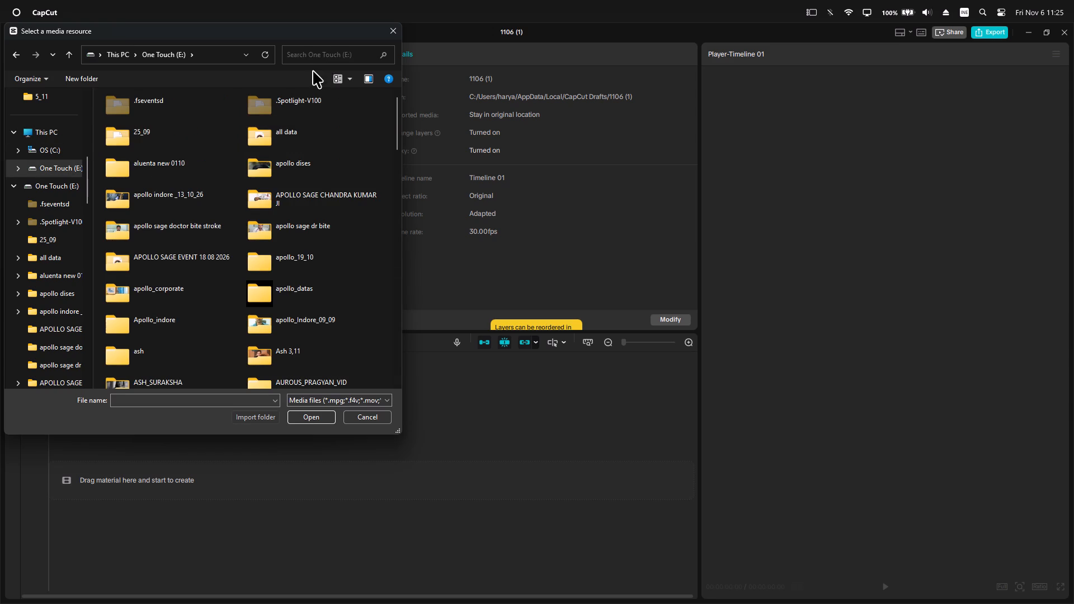
{"action": "left_click", "coordinate": [310, 53]}
{"action": "type", "text": "SIRT"}
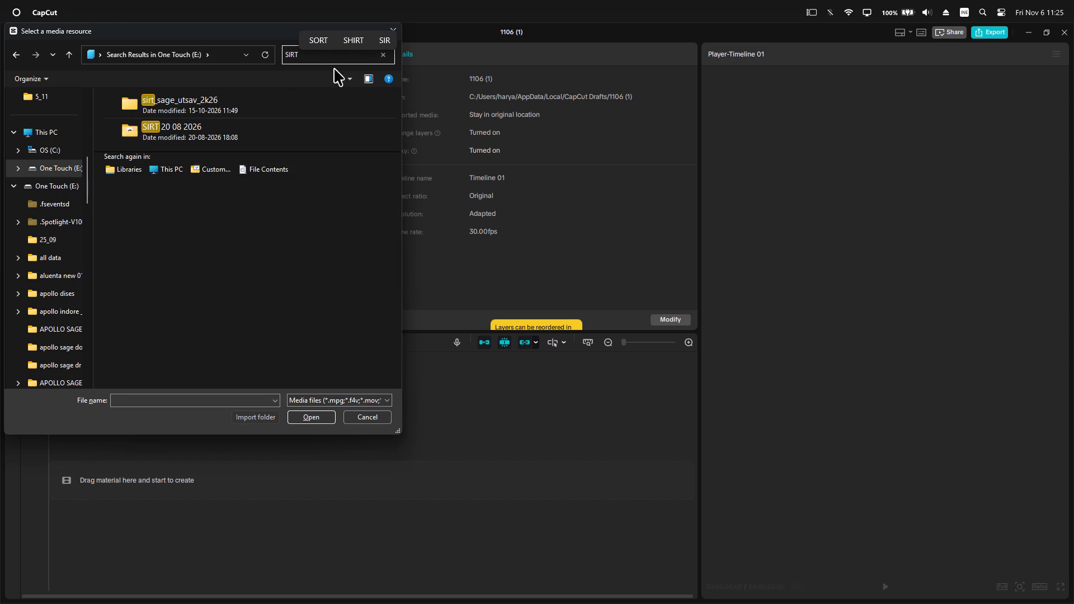
{"action": "double_click", "coordinate": [214, 104]}
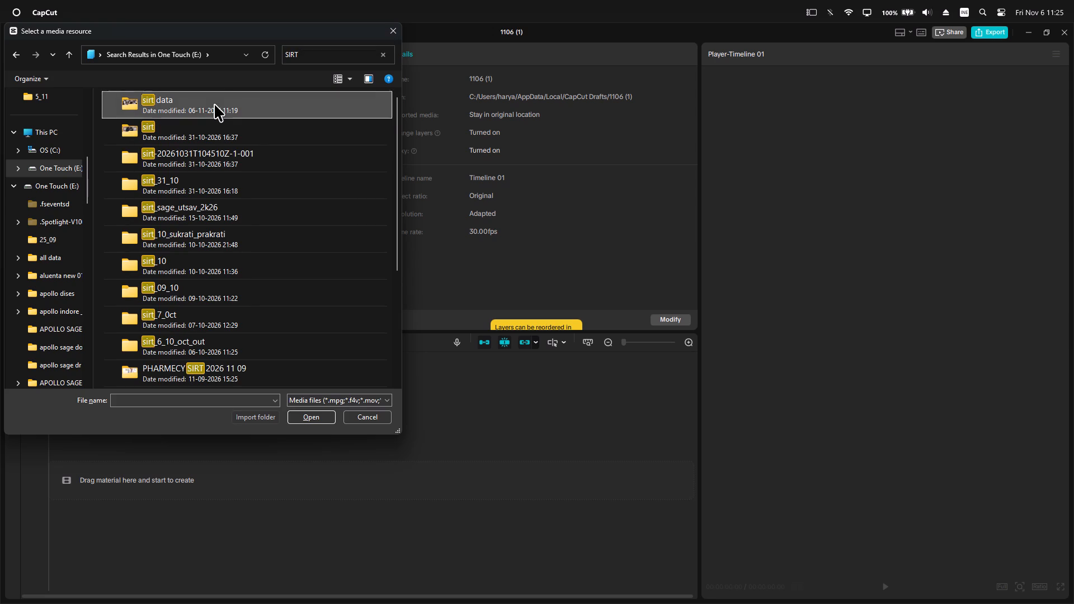
Import the whole range of clips from C0047 through C4264 in the sirt data folder into the project.
{"action": "left_click", "coordinate": [147, 107]}
{"action": "scroll", "coordinate": [213, 168], "scroll_direction": "down", "scroll_amount": 11}
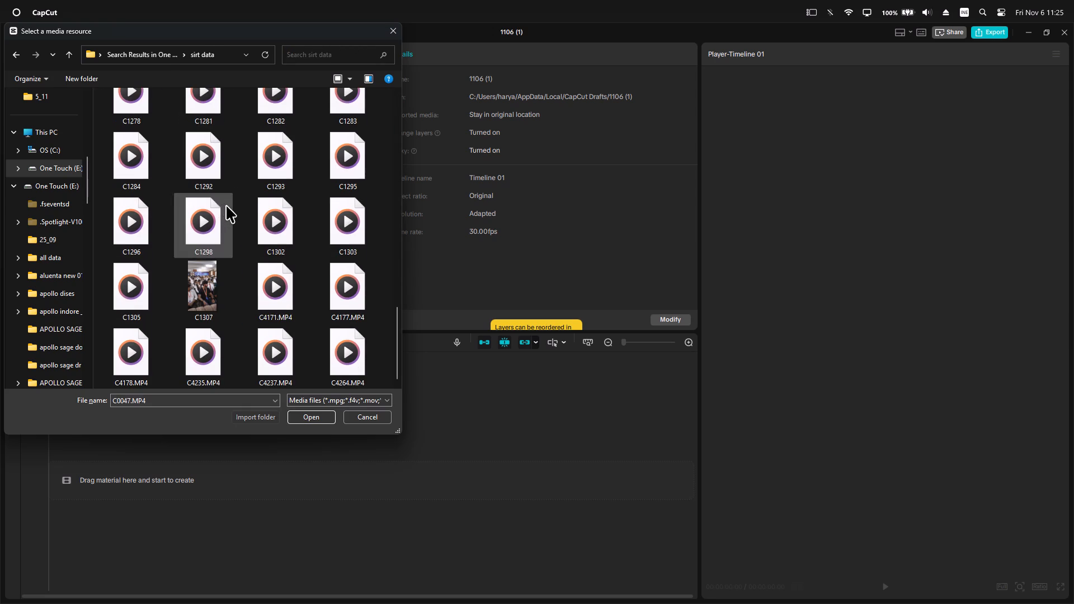
{"action": "scroll", "coordinate": [226, 205], "scroll_direction": "down", "scroll_amount": 4}
{"action": "scroll", "coordinate": [303, 350], "scroll_direction": "down", "scroll_amount": 3}
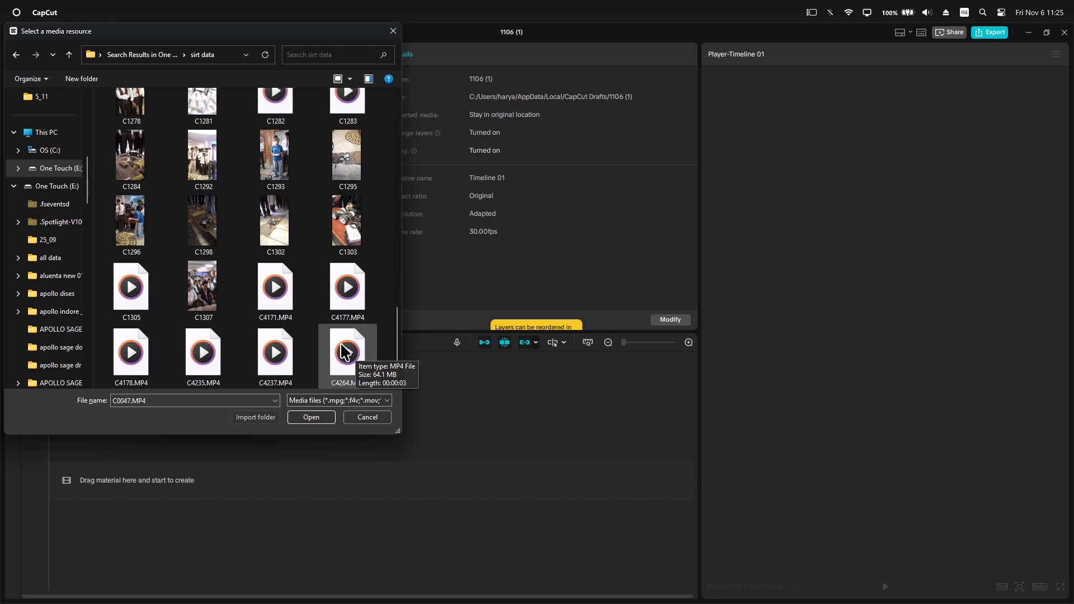
{"action": "left_click", "coordinate": [341, 343], "text": "shift"}
{"action": "left_click", "coordinate": [315, 417]}
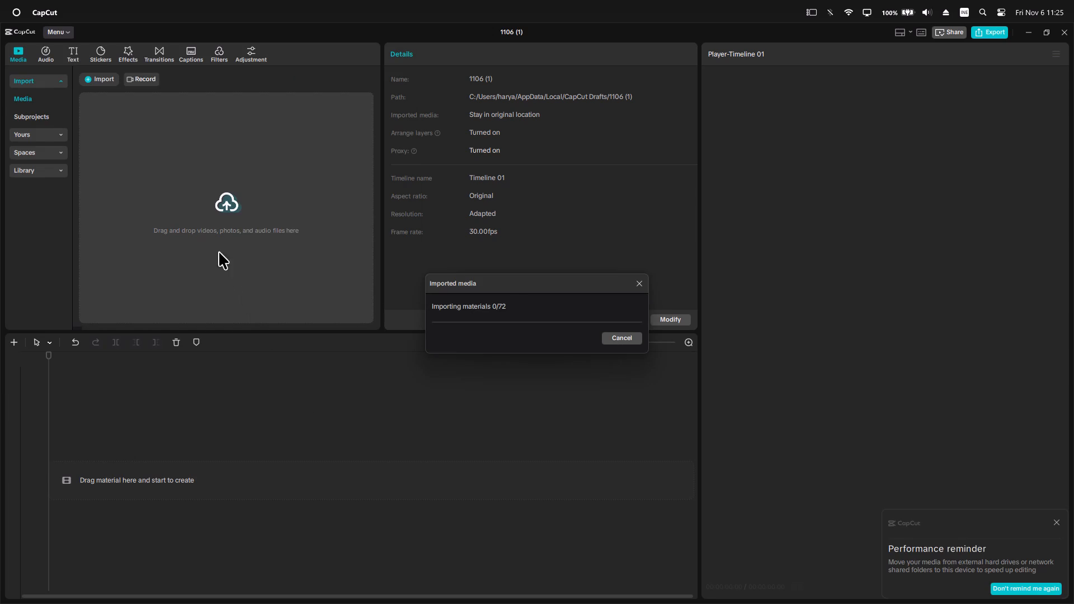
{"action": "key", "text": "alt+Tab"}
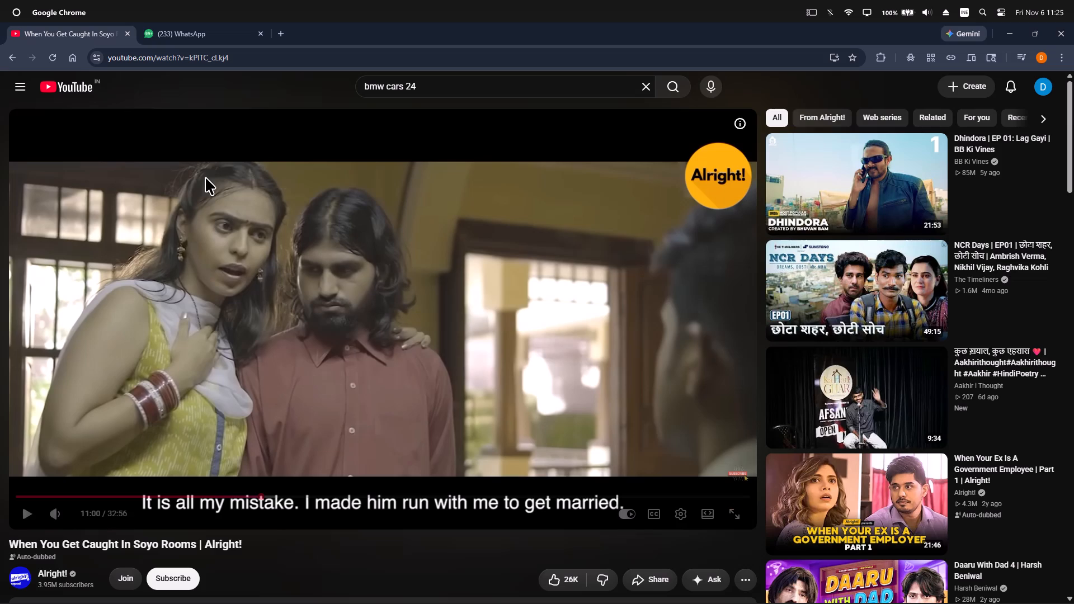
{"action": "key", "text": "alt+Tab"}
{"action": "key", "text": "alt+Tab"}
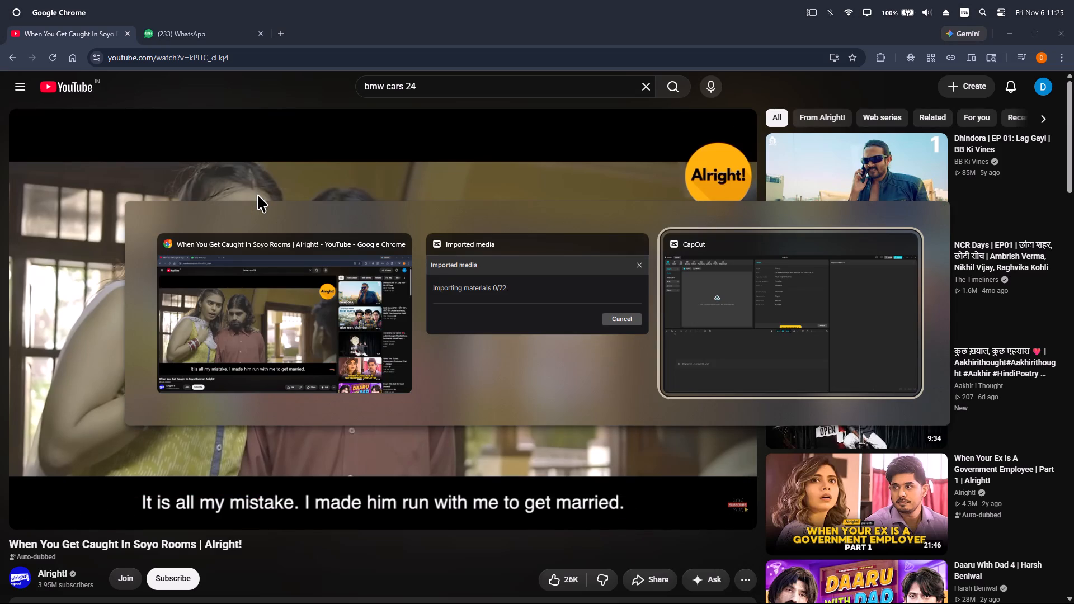
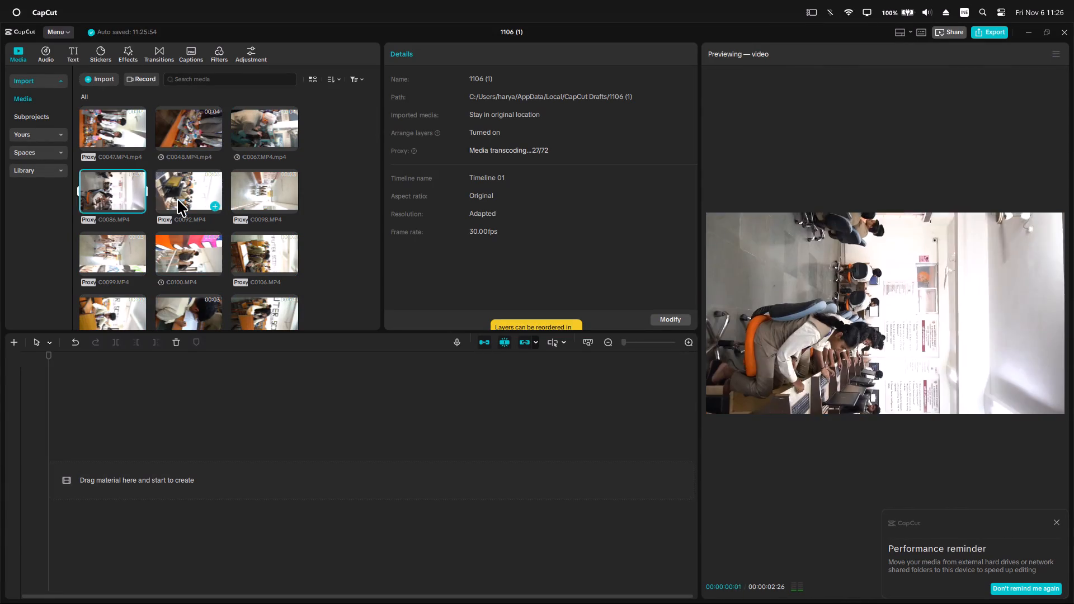
Preview the imported clips from C0086 to C0109 and place C0109.MP4 at the start of the empty timeline.
{"action": "scroll", "coordinate": [177, 199], "scroll_direction": "down", "scroll_amount": 1}
{"action": "left_click", "coordinate": [112, 204]}
{"action": "left_click", "coordinate": [213, 209]}
{"action": "left_click", "coordinate": [275, 207]}
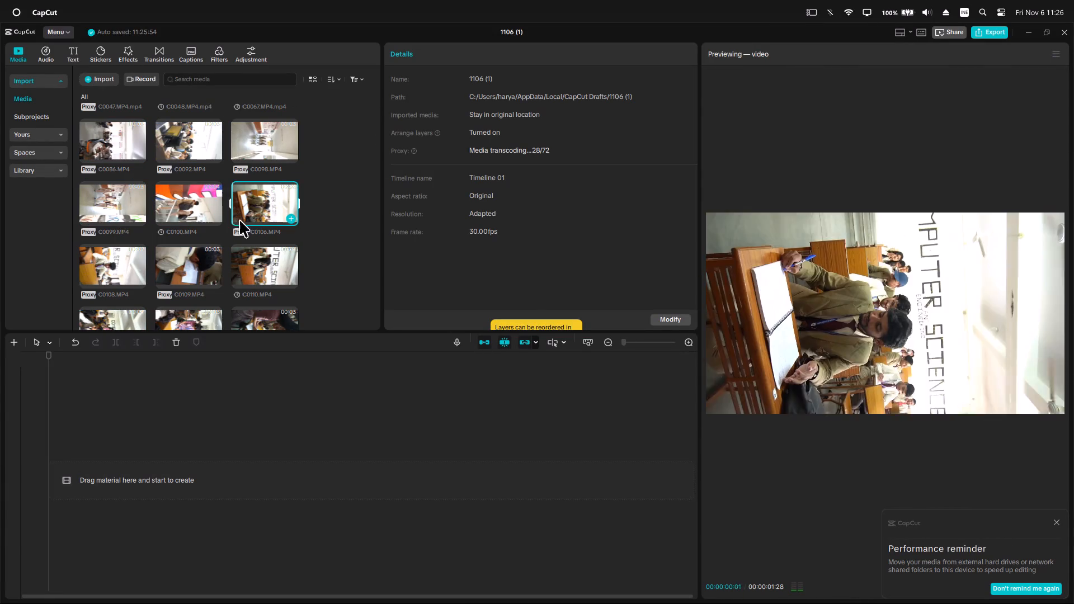
{"action": "scroll", "coordinate": [218, 233], "scroll_direction": "down", "scroll_amount": 1}
{"action": "left_click", "coordinate": [120, 211]}
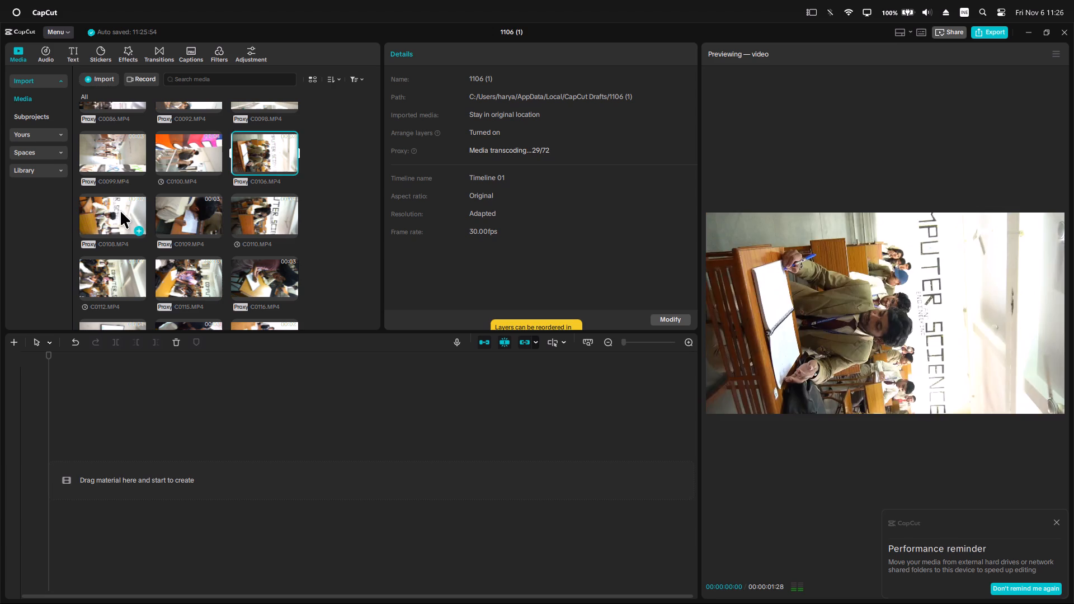
{"action": "left_click", "coordinate": [194, 210]}
{"action": "key", "text": "space"}
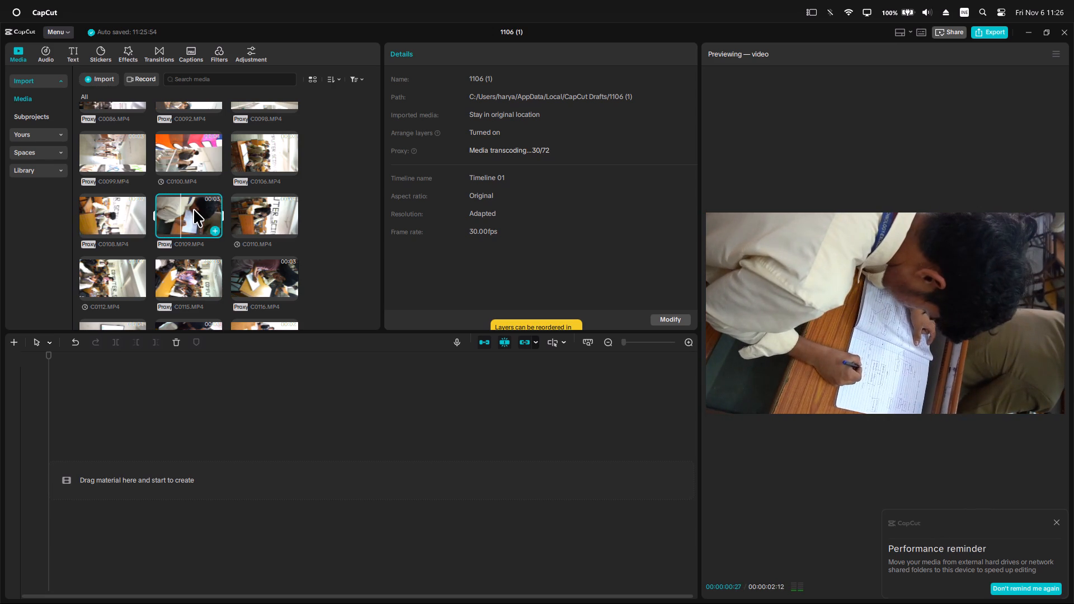
{"action": "left_click_drag", "start_coordinate": [190, 209], "coordinate": [93, 469]}
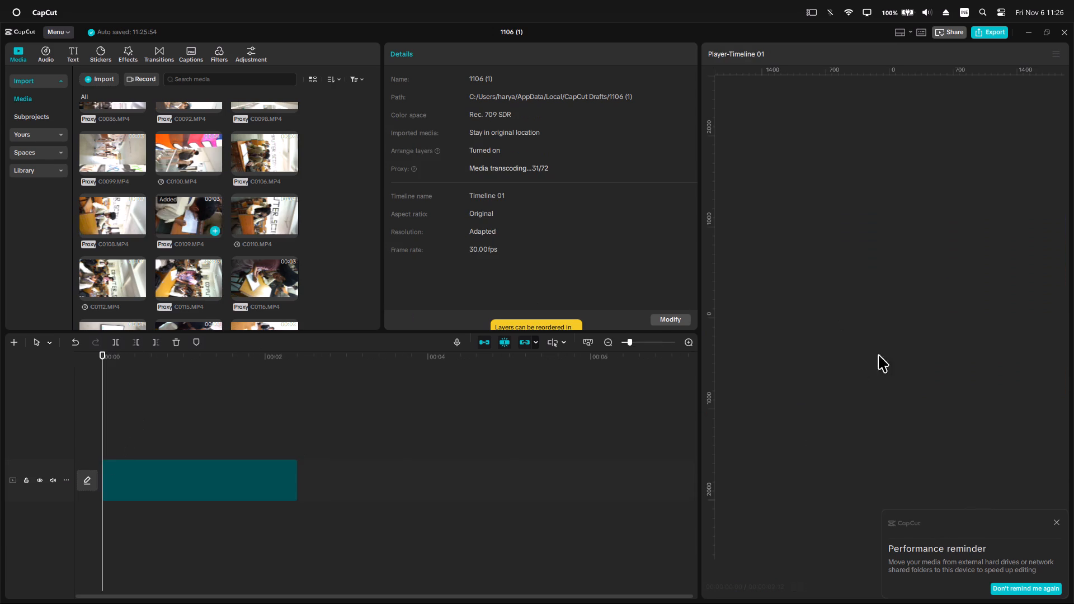
Dismiss the performance reminder and set the project's aspect ratio to 9:16.
{"action": "left_click", "coordinate": [1056, 522]}
{"action": "left_click", "coordinate": [903, 394]}
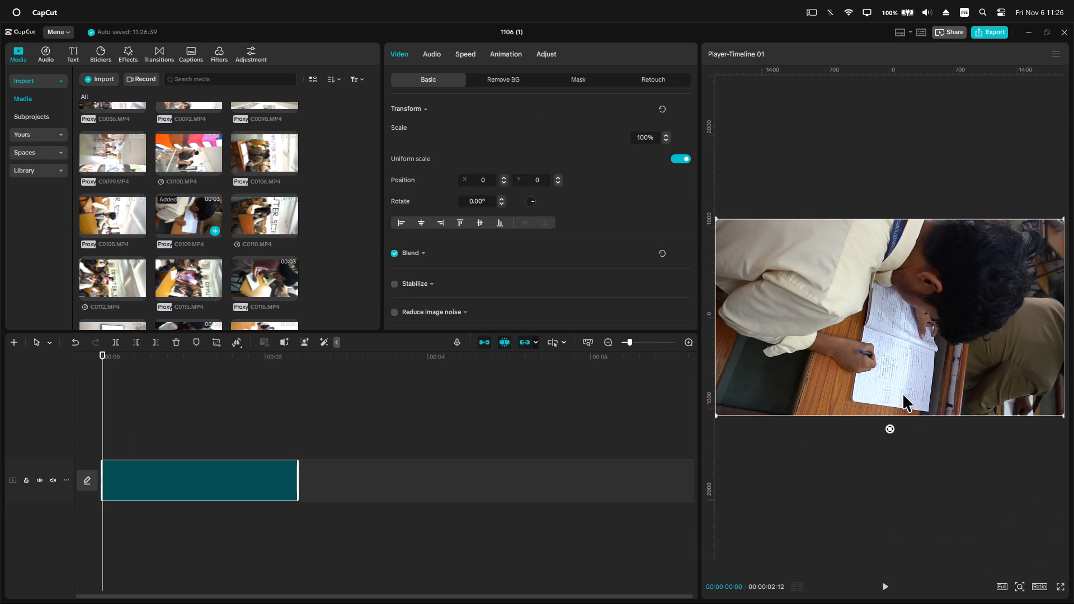
{"action": "left_click", "coordinate": [1043, 587]}
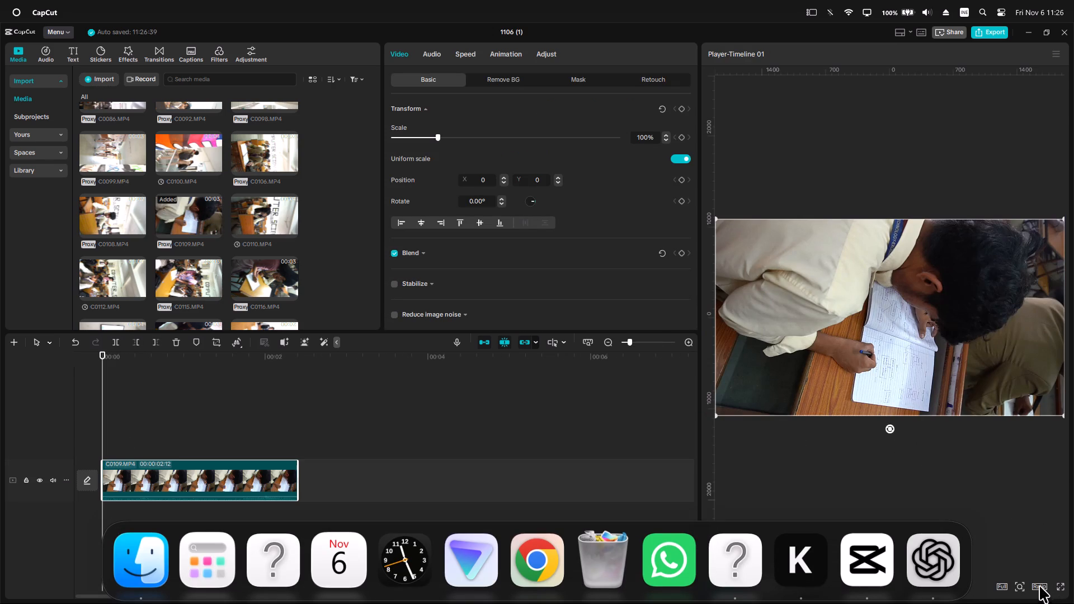
{"action": "left_click", "coordinate": [1040, 543]}
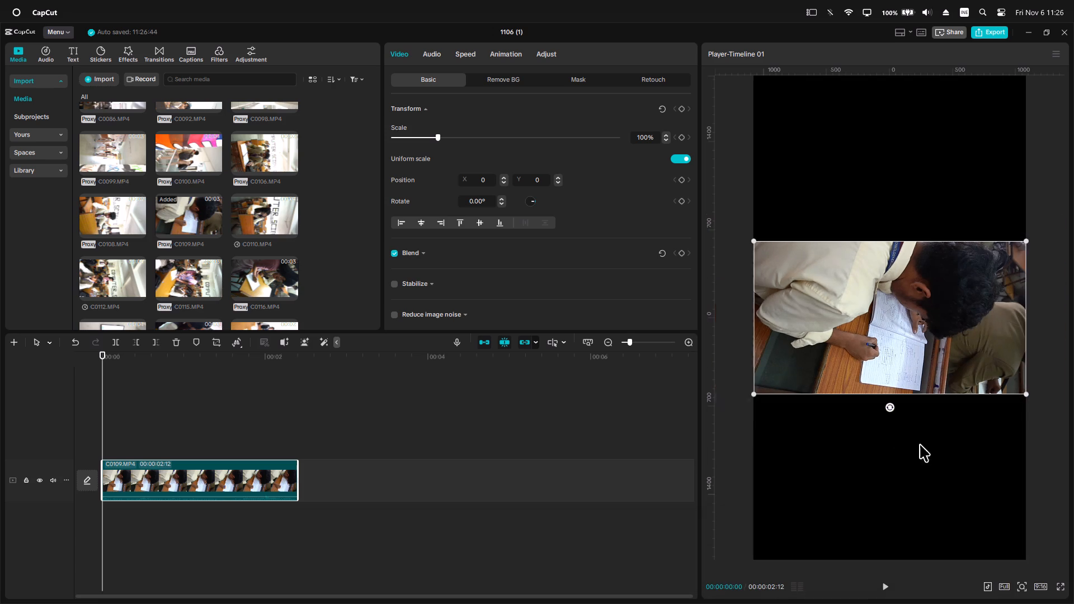
Rotate the C0109 clip to -90° and scale it up to 178% to fill the vertical frame.
{"action": "left_click_drag", "start_coordinate": [891, 407], "coordinate": [998, 322]}
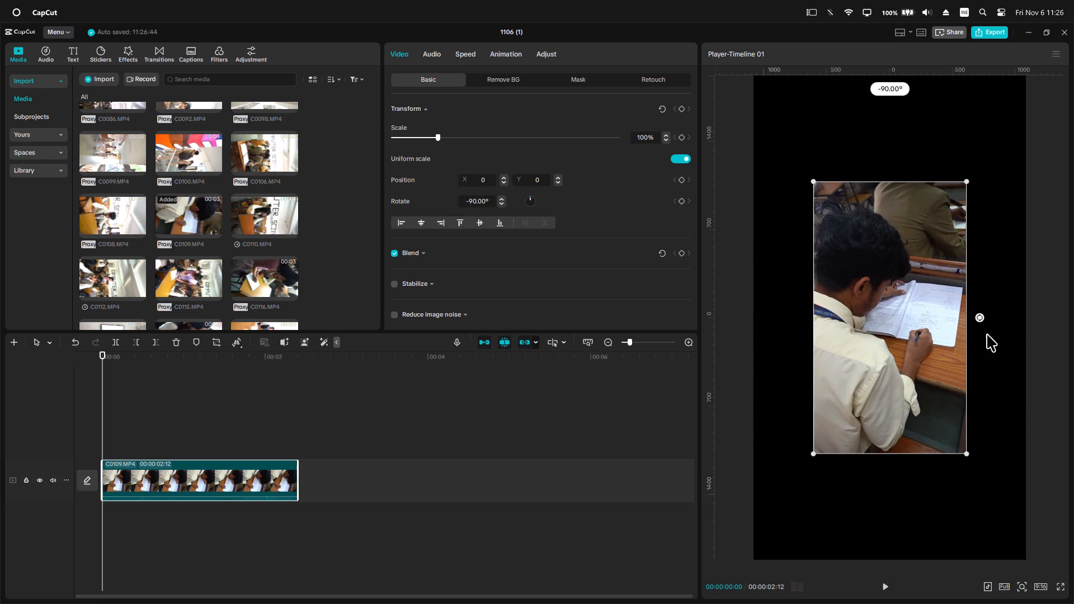
{"action": "left_click_drag", "start_coordinate": [810, 455], "coordinate": [677, 591]}
Browse the remaining imported footage, previewing C0108.MP4 and the microscope clip C0400.MP4 as candidates for the next shot.
{"action": "scroll", "coordinate": [243, 220], "scroll_direction": "down", "scroll_amount": 1}
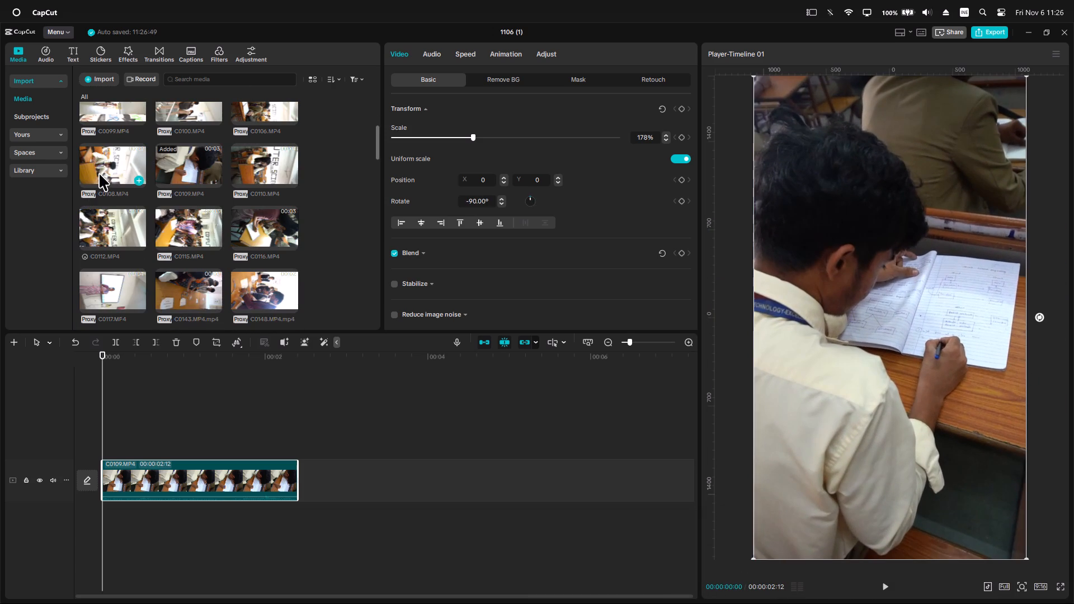
{"action": "left_click", "coordinate": [99, 173]}
{"action": "scroll", "coordinate": [129, 200], "scroll_direction": "down", "scroll_amount": 3}
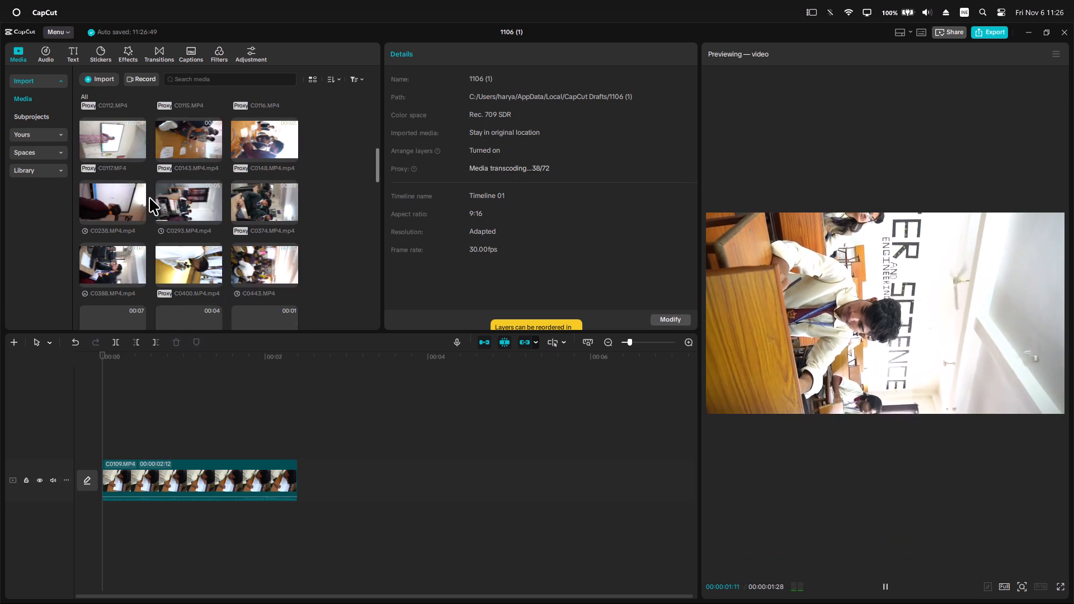
{"action": "scroll", "coordinate": [149, 197], "scroll_direction": "down", "scroll_amount": 3}
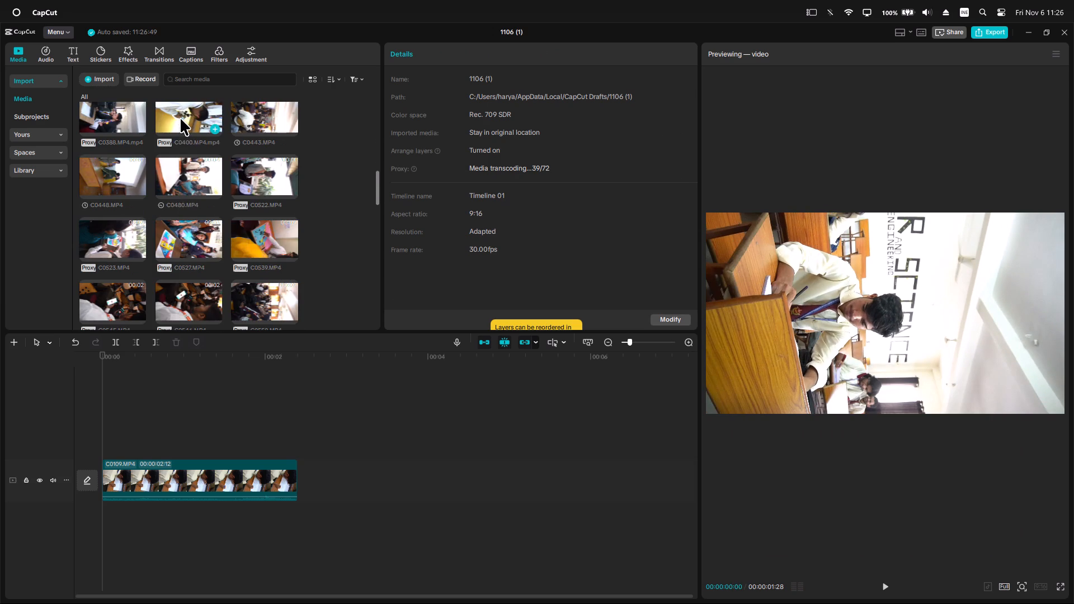
{"action": "left_click", "coordinate": [180, 118]}
{"action": "scroll", "coordinate": [223, 201], "scroll_direction": "down", "scroll_amount": 5}
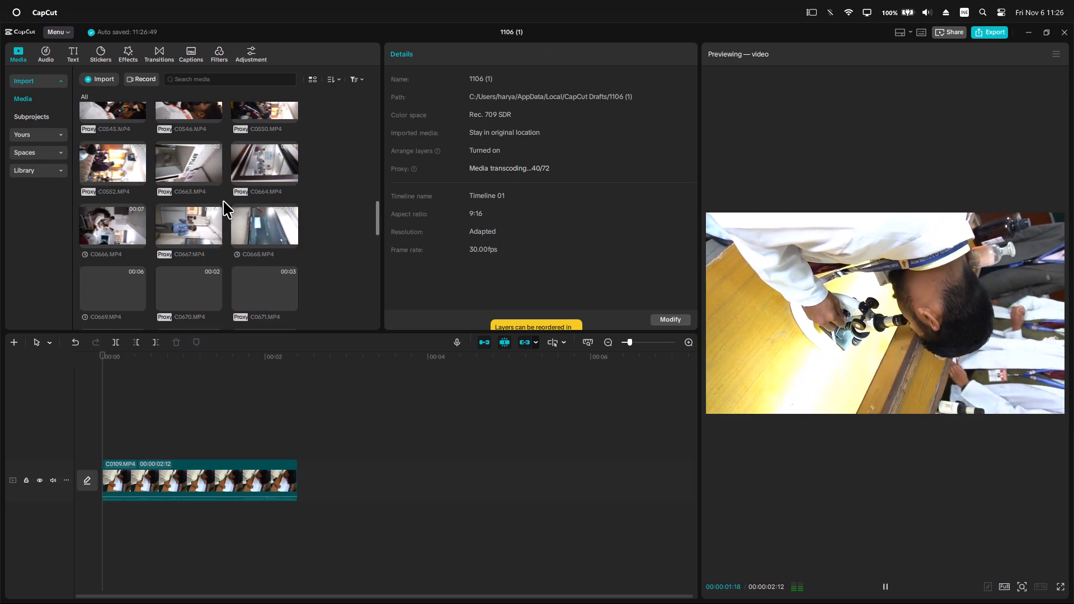
{"action": "key", "text": "space"}
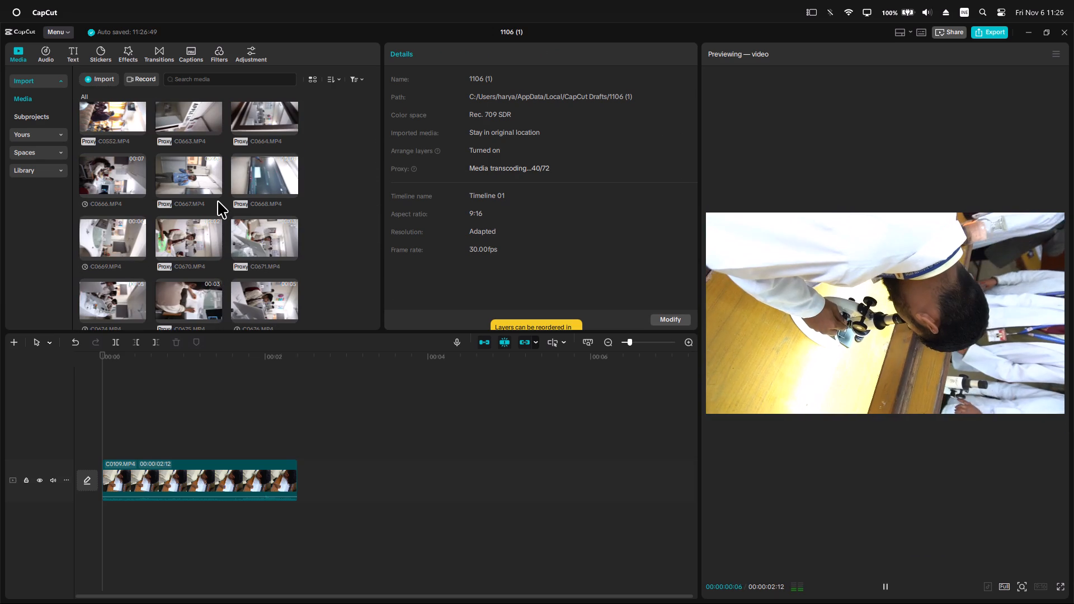
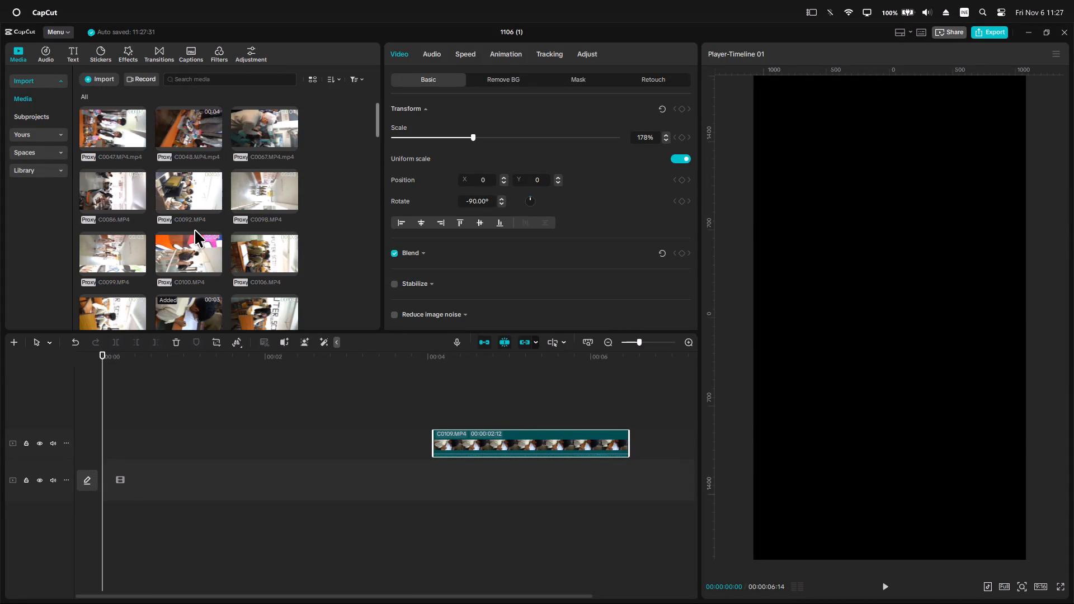
Find C0108.MP4 in the imported footage and place it at the start of the main track.
{"action": "scroll", "coordinate": [195, 191], "scroll_direction": "up", "scroll_amount": 2}
{"action": "scroll", "coordinate": [178, 244], "scroll_direction": "down", "scroll_amount": 20}
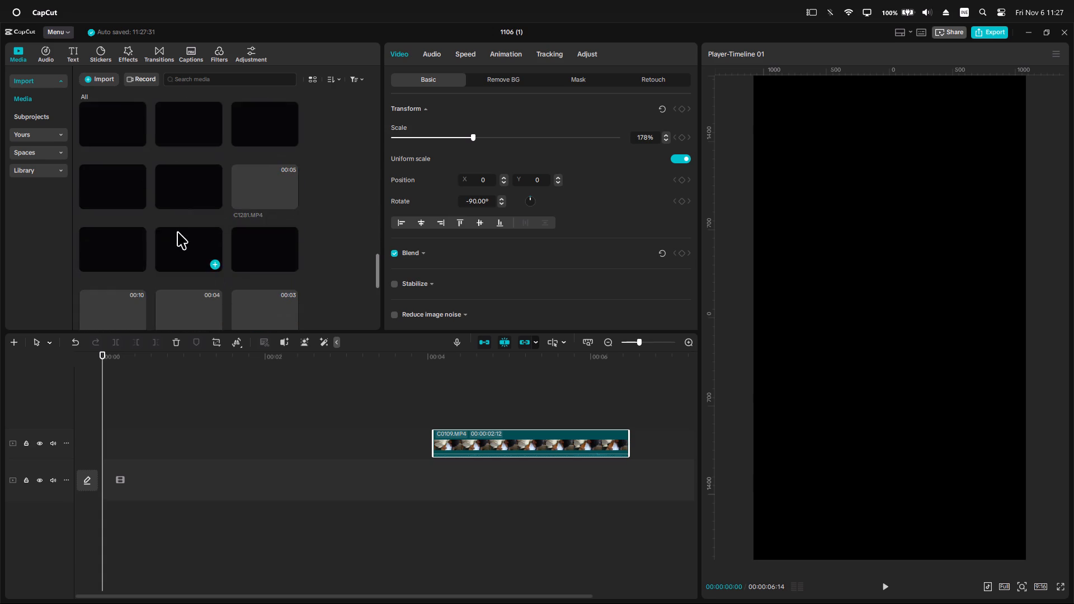
{"action": "scroll", "coordinate": [177, 232], "scroll_direction": "down", "scroll_amount": 11}
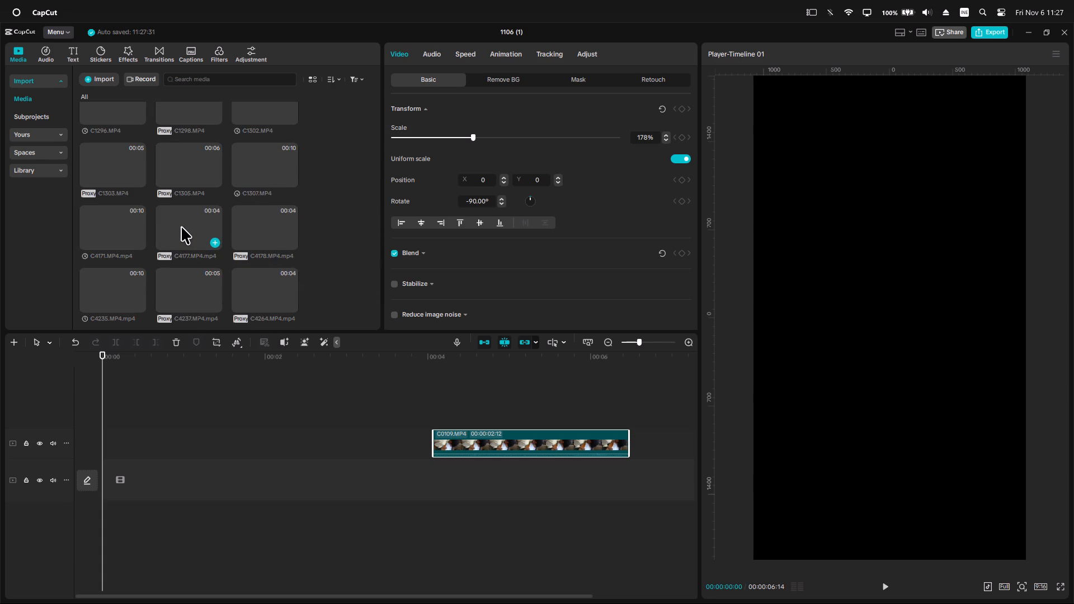
{"action": "scroll", "coordinate": [182, 224], "scroll_direction": "up", "scroll_amount": 14}
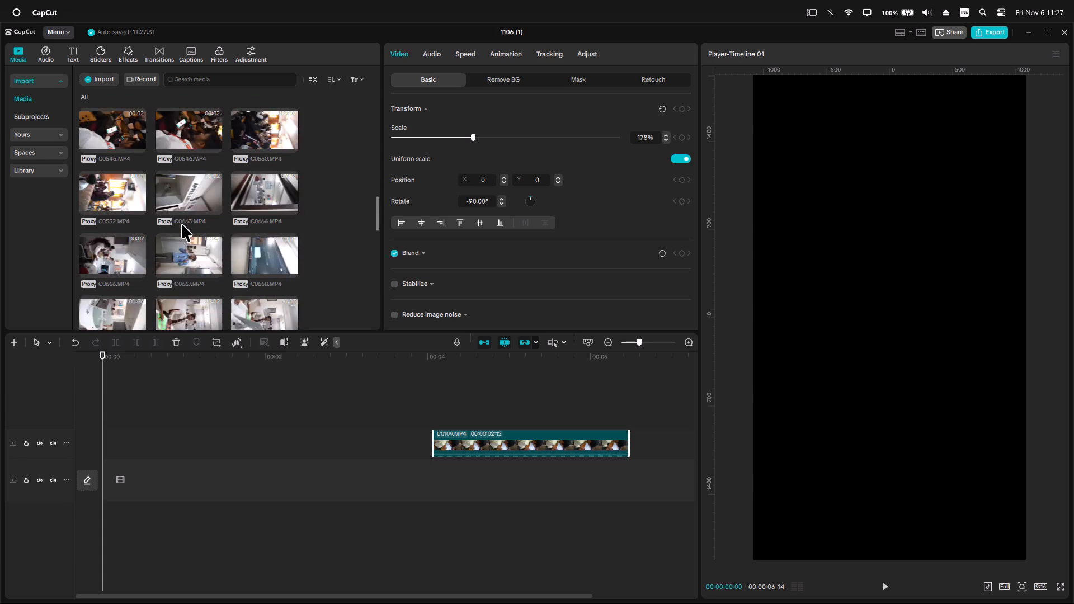
{"action": "scroll", "coordinate": [182, 224], "scroll_direction": "up", "scroll_amount": 13}
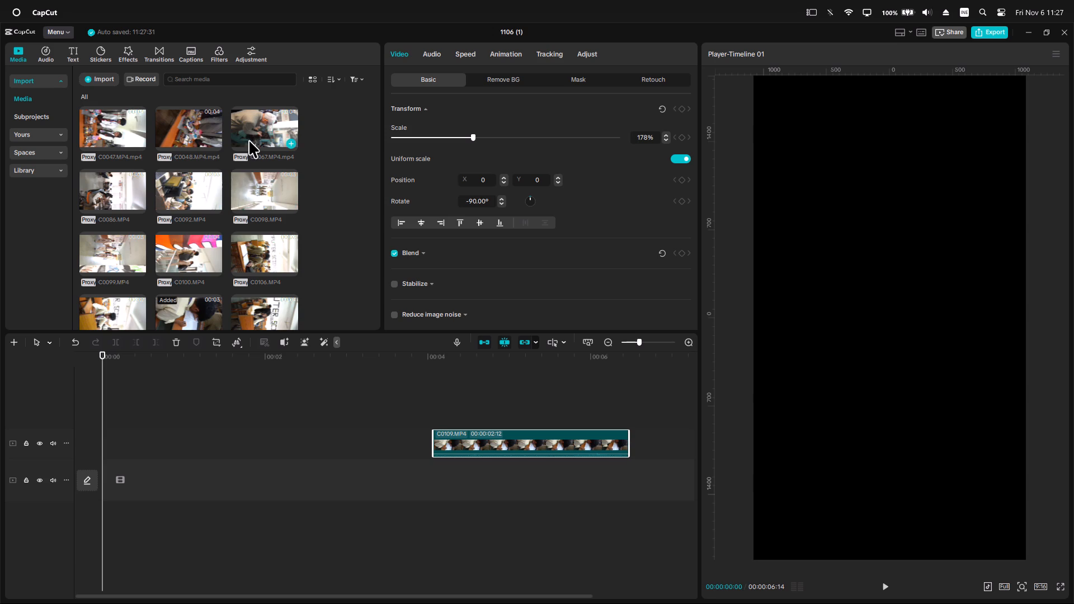
{"action": "scroll", "coordinate": [246, 187], "scroll_direction": "down", "scroll_amount": 1}
{"action": "scroll", "coordinate": [245, 208], "scroll_direction": "up", "scroll_amount": 1}
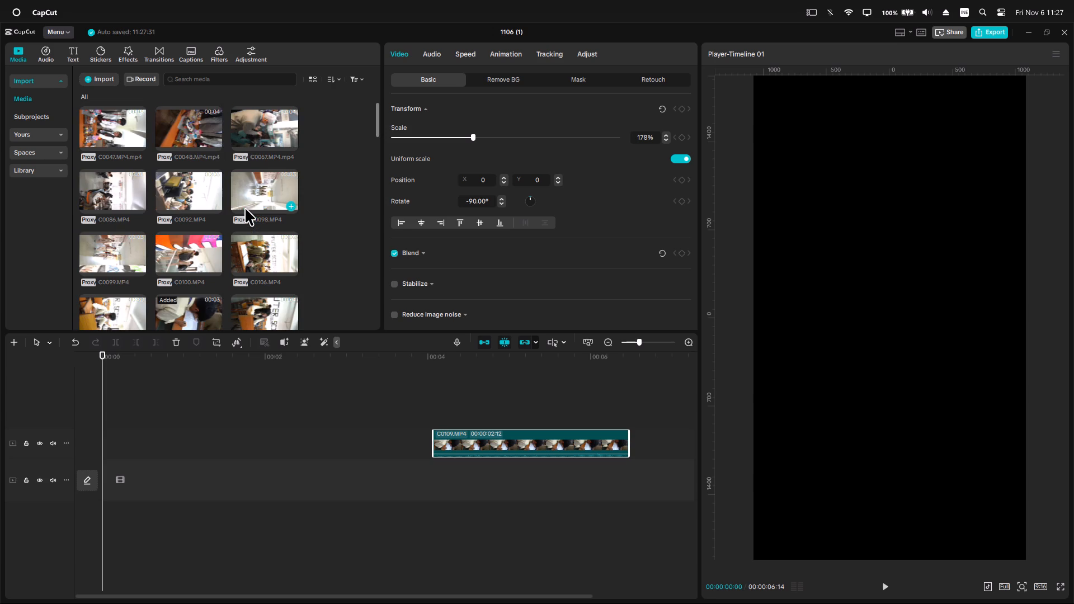
{"action": "scroll", "coordinate": [203, 237], "scroll_direction": "down", "scroll_amount": 3}
{"action": "left_click_drag", "start_coordinate": [116, 157], "coordinate": [136, 201]}
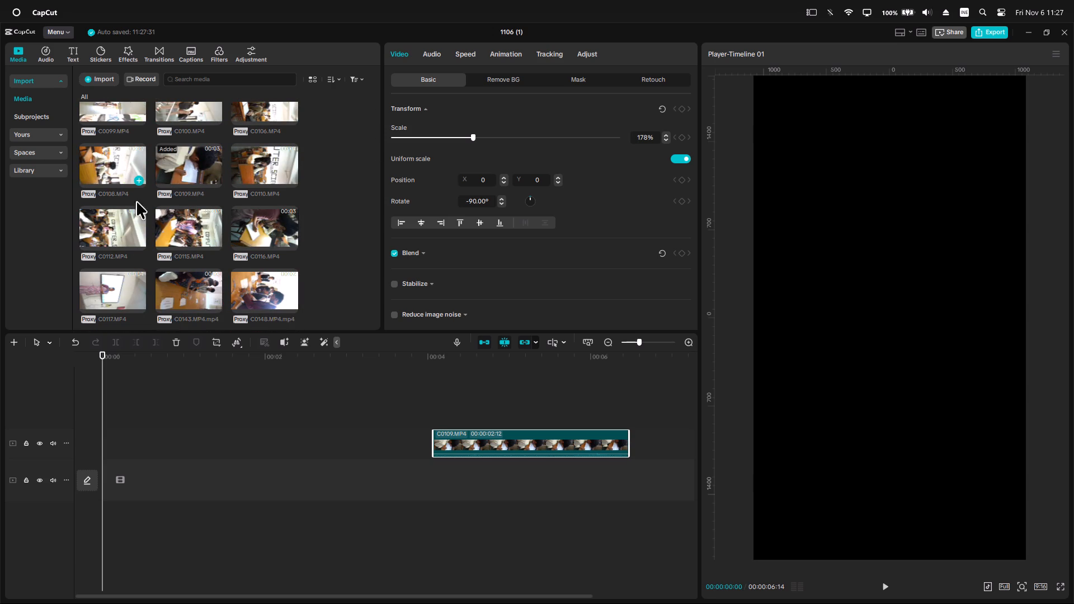
{"action": "left_click_drag", "start_coordinate": [136, 201], "coordinate": [128, 466]}
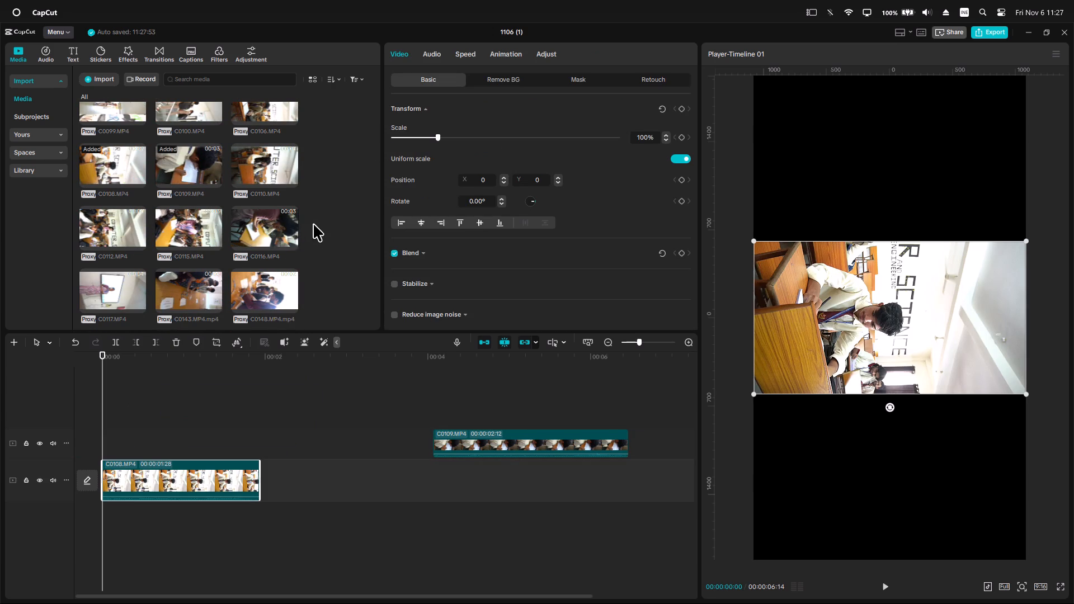
Add C0116.MP4 directly after C0108 on the main track and scrub back through the two clips.
{"action": "left_click_drag", "start_coordinate": [255, 225], "coordinate": [282, 493]}
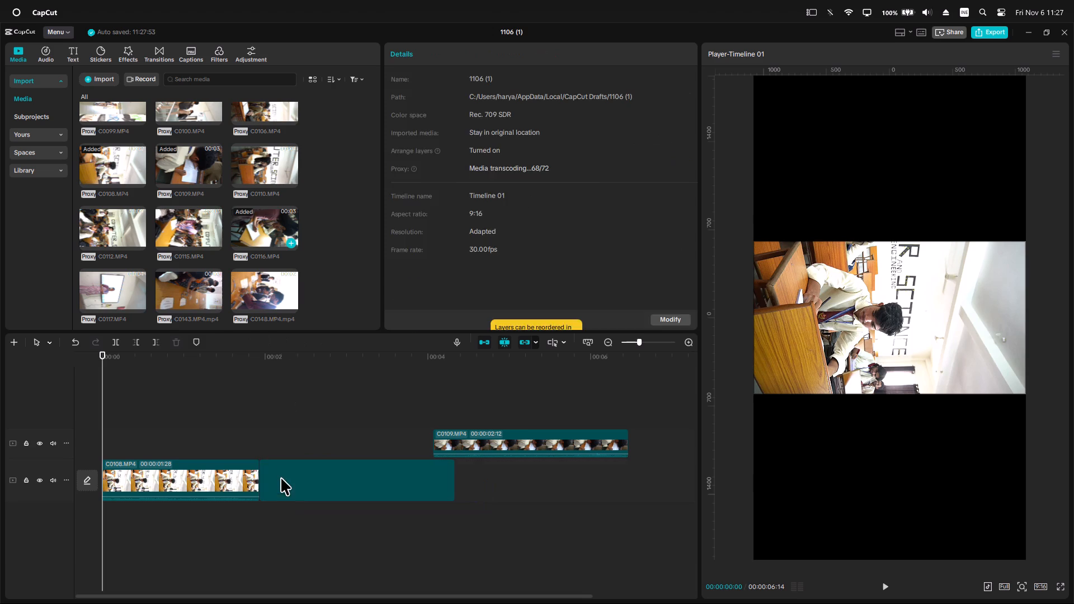
{"action": "left_click", "coordinate": [281, 360]}
{"action": "left_click_drag", "start_coordinate": [281, 360], "coordinate": [266, 376]}
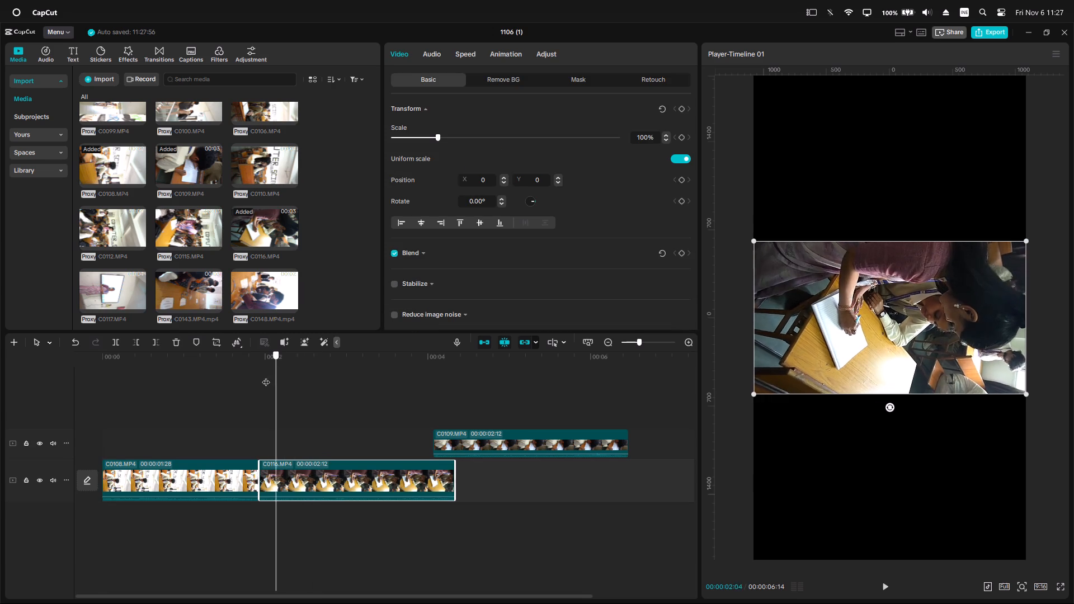
{"action": "left_click_drag", "start_coordinate": [266, 376], "coordinate": [171, 362]}
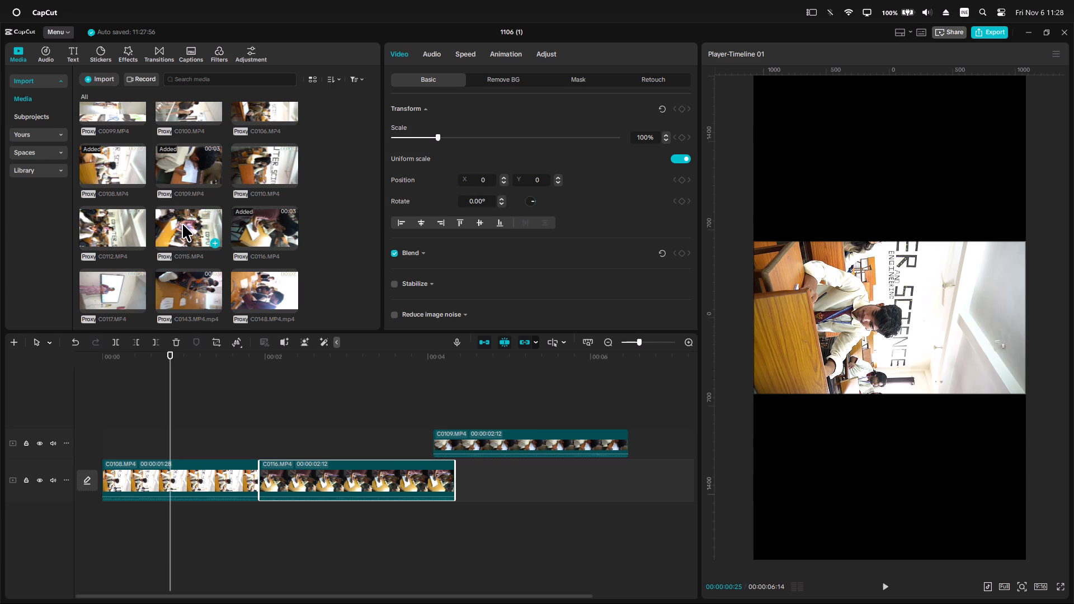
Preview C0092.MP4 and add it directly after C0116 on the main track.
{"action": "scroll", "coordinate": [182, 224], "scroll_direction": "down", "scroll_amount": 1}
{"action": "scroll", "coordinate": [173, 235], "scroll_direction": "up", "scroll_amount": 4}
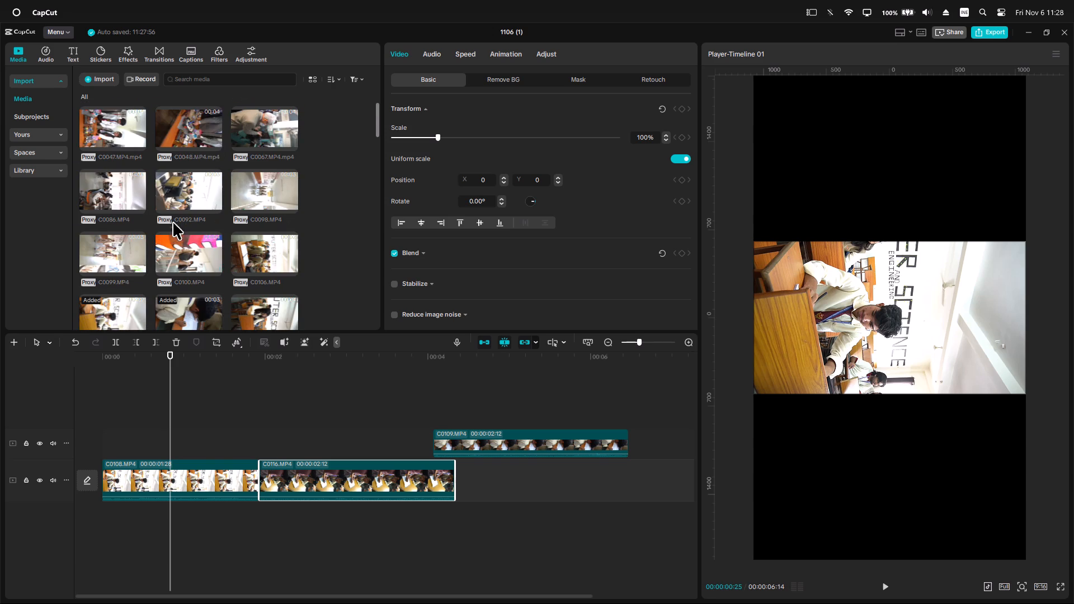
{"action": "left_click", "coordinate": [172, 201]}
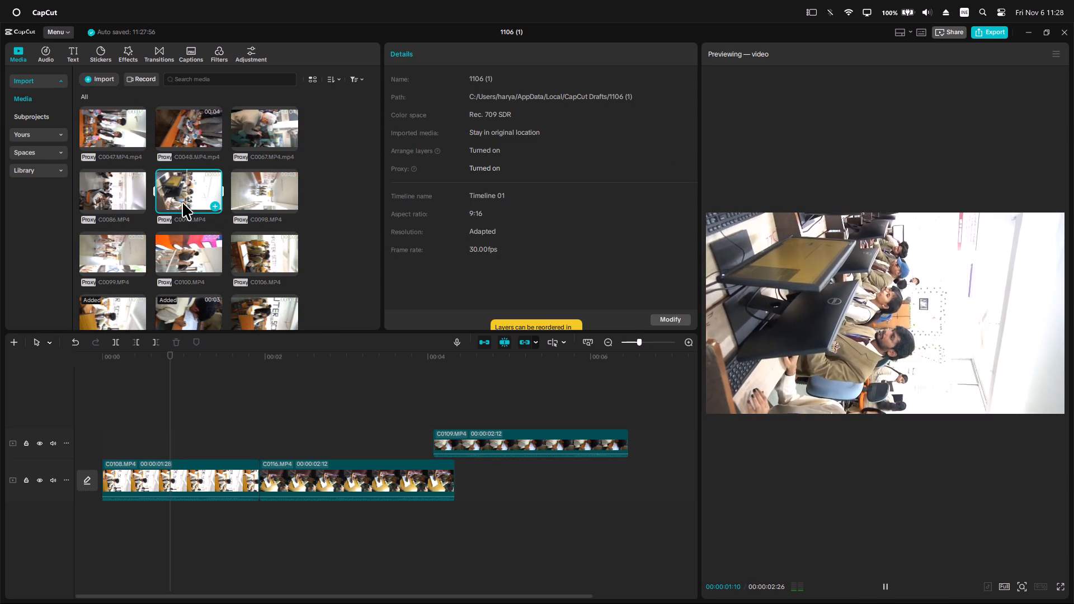
{"action": "left_click_drag", "start_coordinate": [172, 182], "coordinate": [435, 499]}
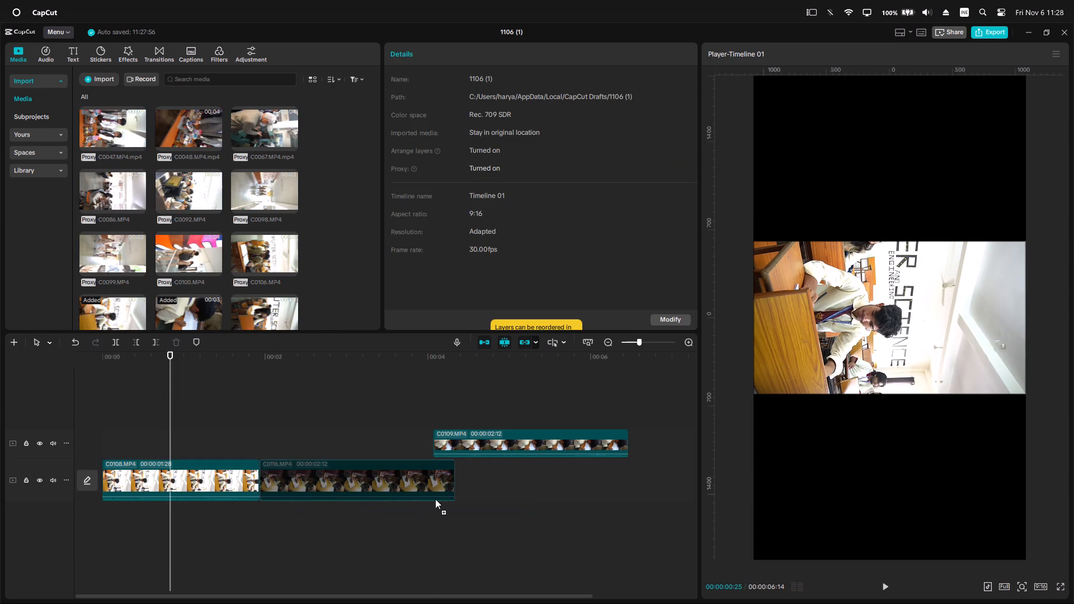
{"action": "left_click_drag", "start_coordinate": [435, 499], "coordinate": [463, 498]}
Preview C0086.MP4 and C0047.MP4, and append C0047 after C0092 on the main track.
{"action": "left_click", "coordinate": [103, 187]}
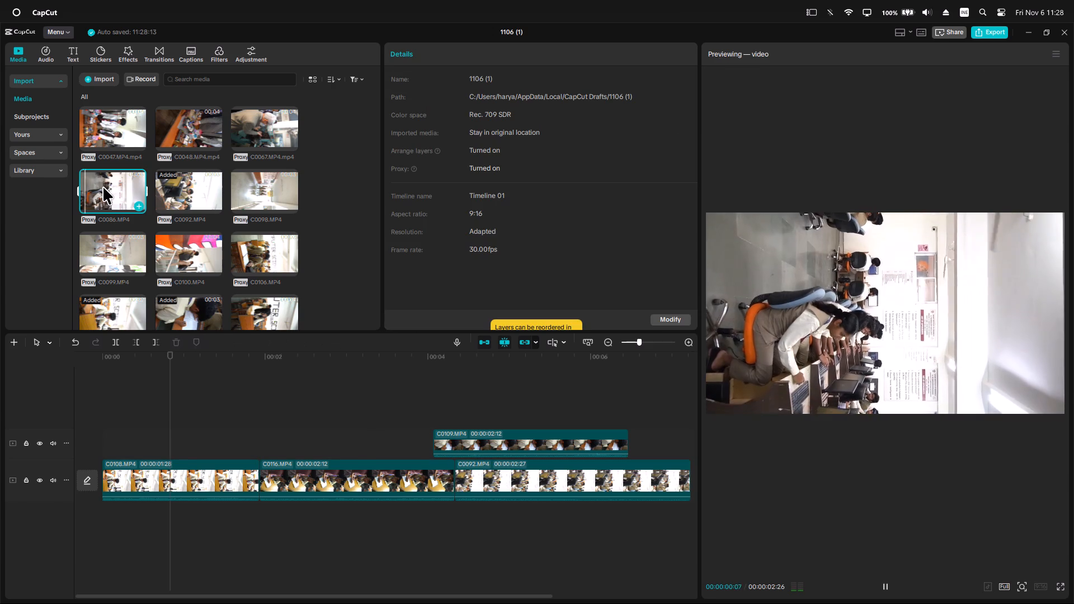
{"action": "key", "text": "space"}
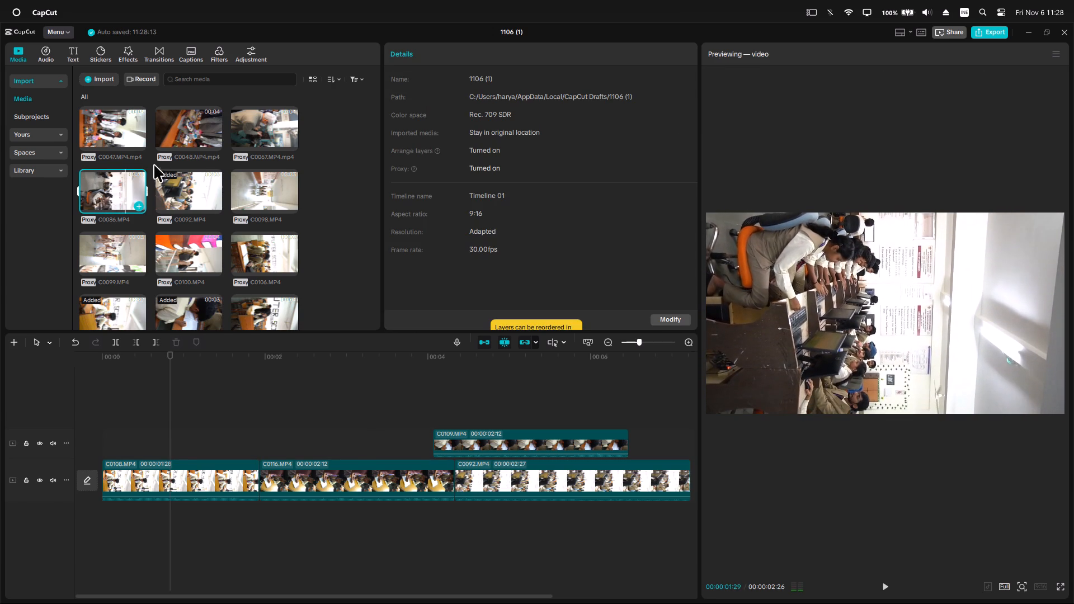
{"action": "left_click", "coordinate": [110, 117]}
{"action": "scroll", "coordinate": [261, 439], "scroll_direction": "down", "scroll_amount": 3}
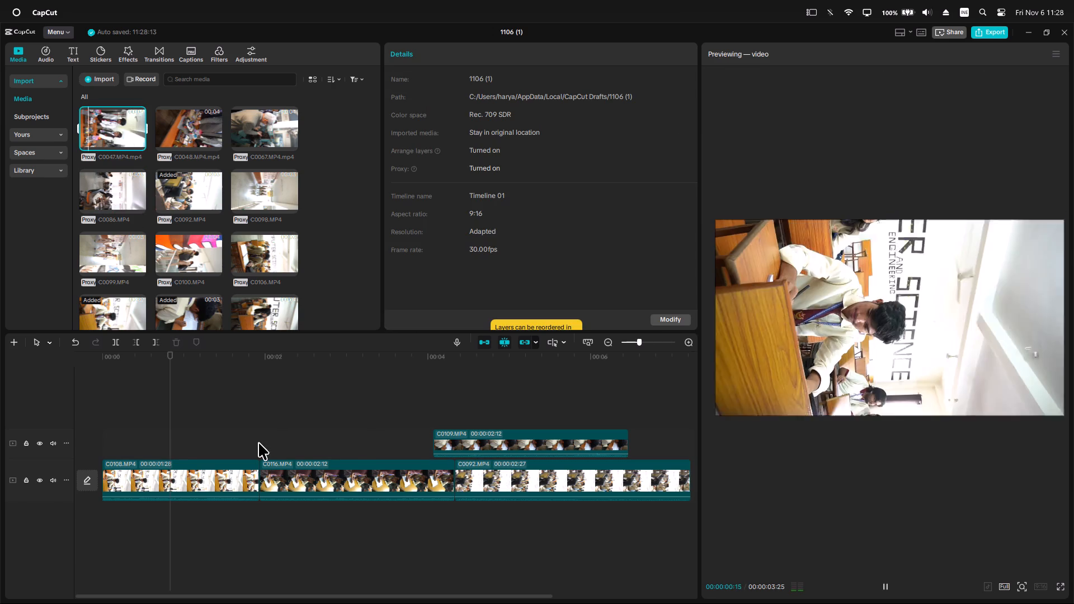
{"action": "scroll", "coordinate": [258, 442], "scroll_direction": "down", "scroll_amount": 20}
{"action": "scroll", "coordinate": [258, 442], "scroll_direction": "down", "scroll_amount": 2}
{"action": "left_click_drag", "start_coordinate": [106, 117], "coordinate": [353, 432]}
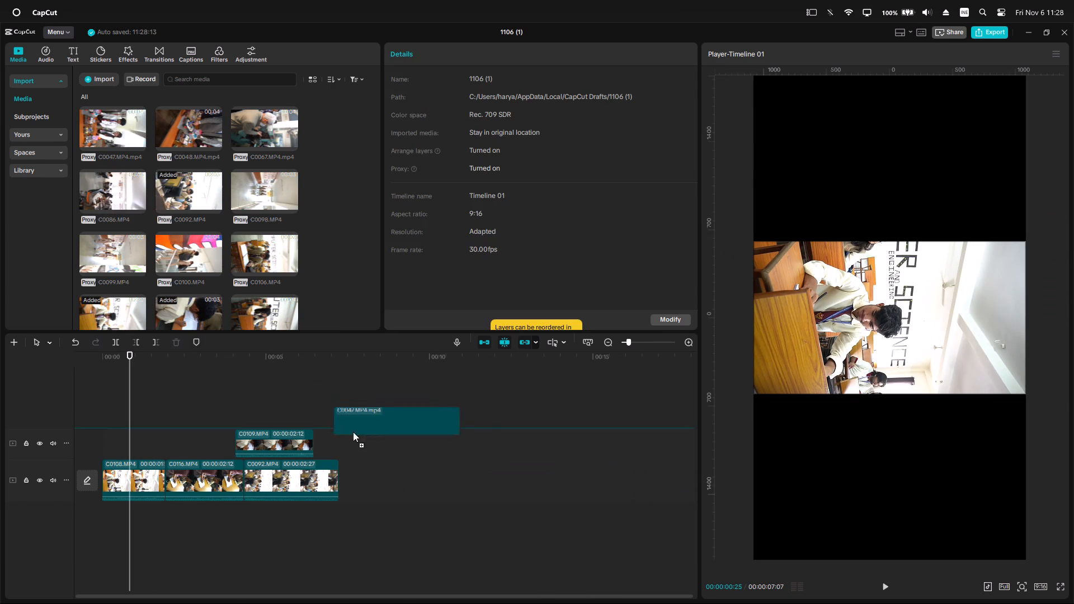
{"action": "left_click_drag", "start_coordinate": [353, 432], "coordinate": [379, 476]}
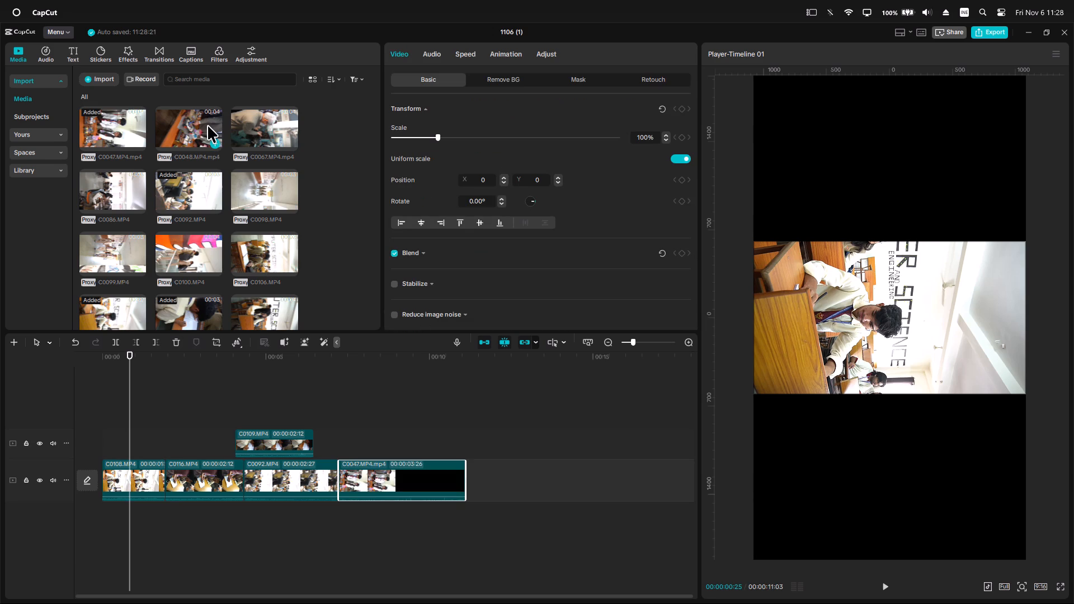
Preview C0067, C0099, C0100 and C0106, and place C0106.MP4 on a separate track above the main one, just past the end of C0047.
{"action": "left_click", "coordinate": [242, 129]}
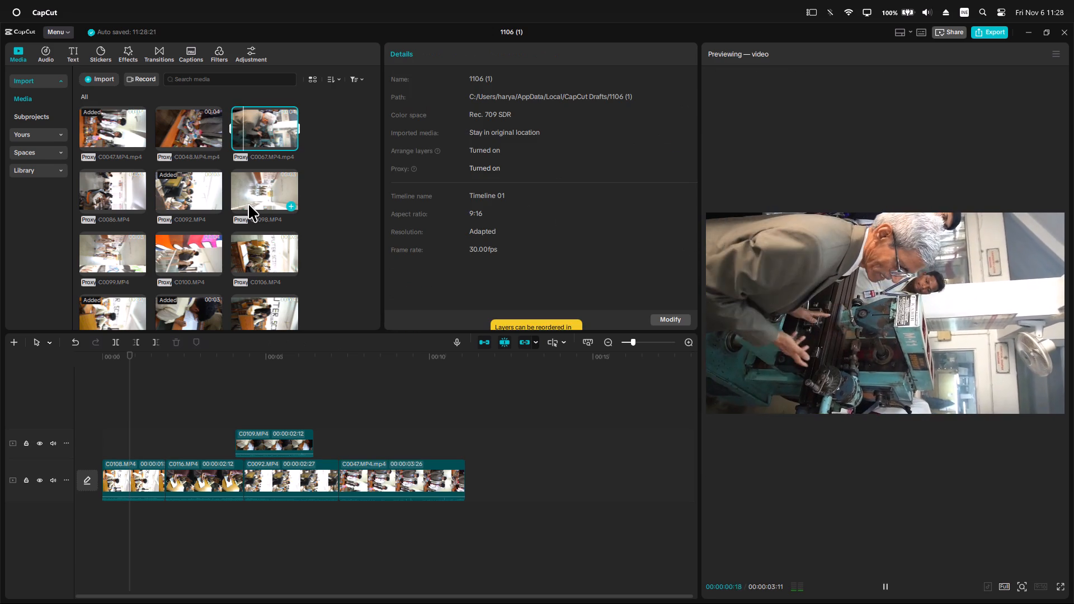
{"action": "key", "text": "space"}
{"action": "scroll", "coordinate": [248, 204], "scroll_direction": "down", "scroll_amount": 1}
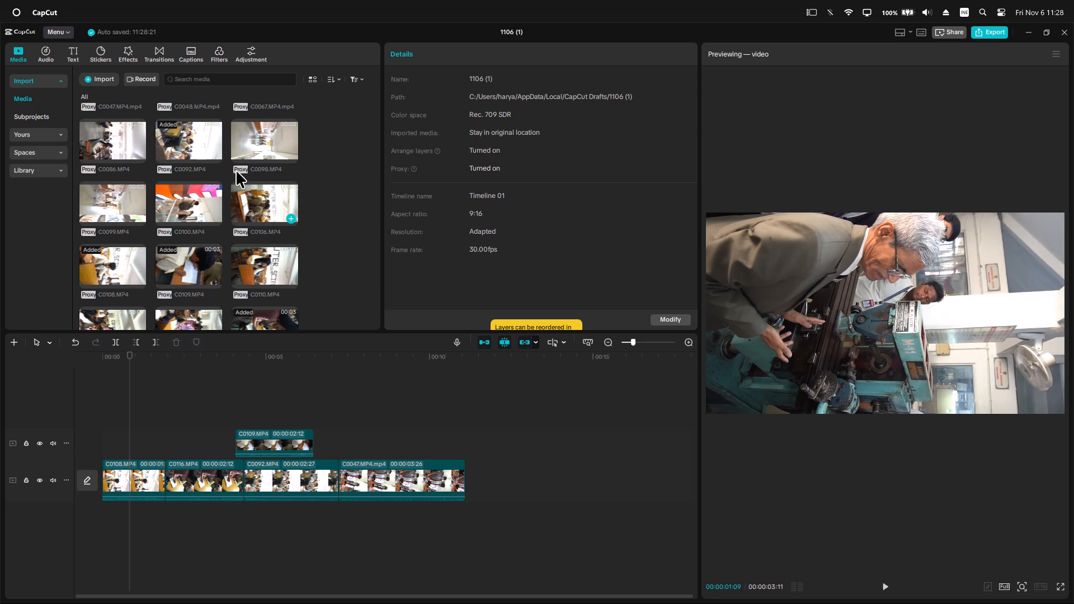
{"action": "left_click", "coordinate": [100, 201]}
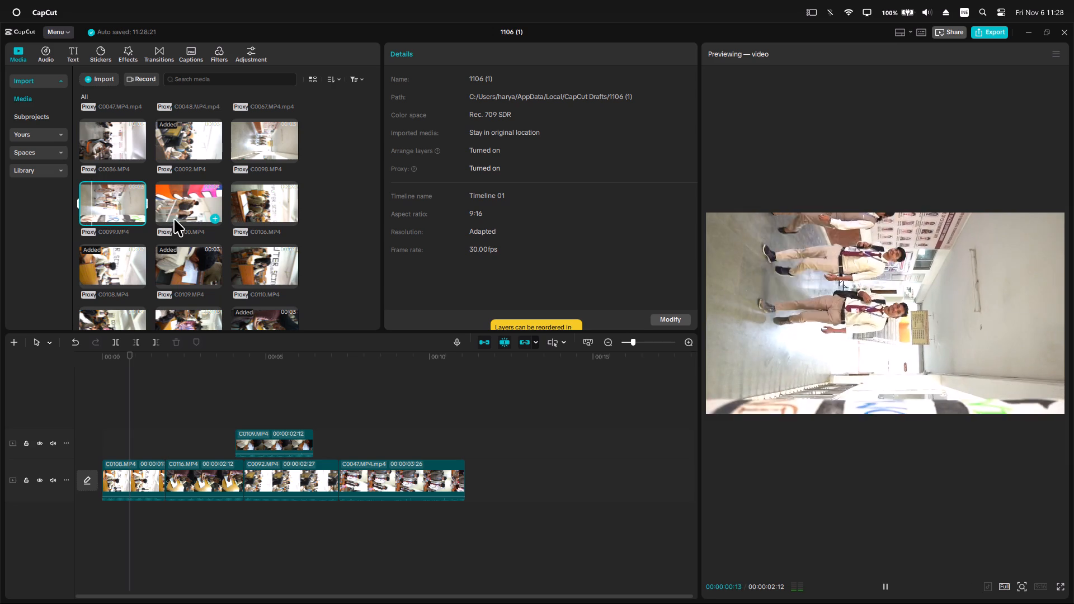
{"action": "left_click", "coordinate": [174, 218]}
{"action": "left_click", "coordinate": [253, 204]}
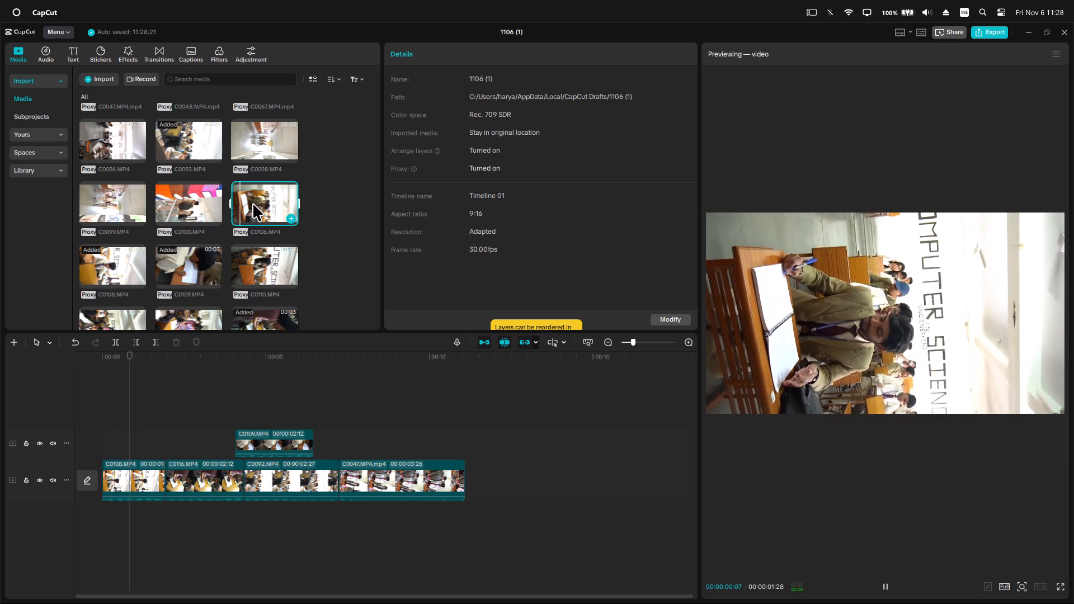
{"action": "left_click_drag", "start_coordinate": [253, 206], "coordinate": [498, 523]}
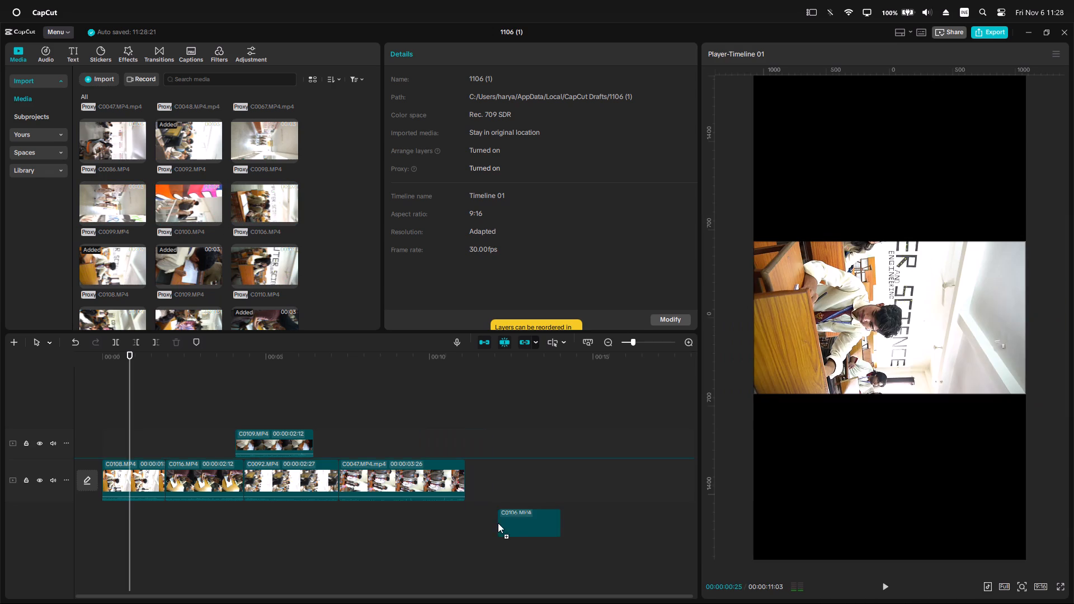
{"action": "left_click_drag", "start_coordinate": [498, 523], "coordinate": [477, 501]}
Preview C0115, C0112, C0143, C0148 and C0238 as candidates for the next shot.
{"action": "scroll", "coordinate": [212, 256], "scroll_direction": "down", "scroll_amount": 2}
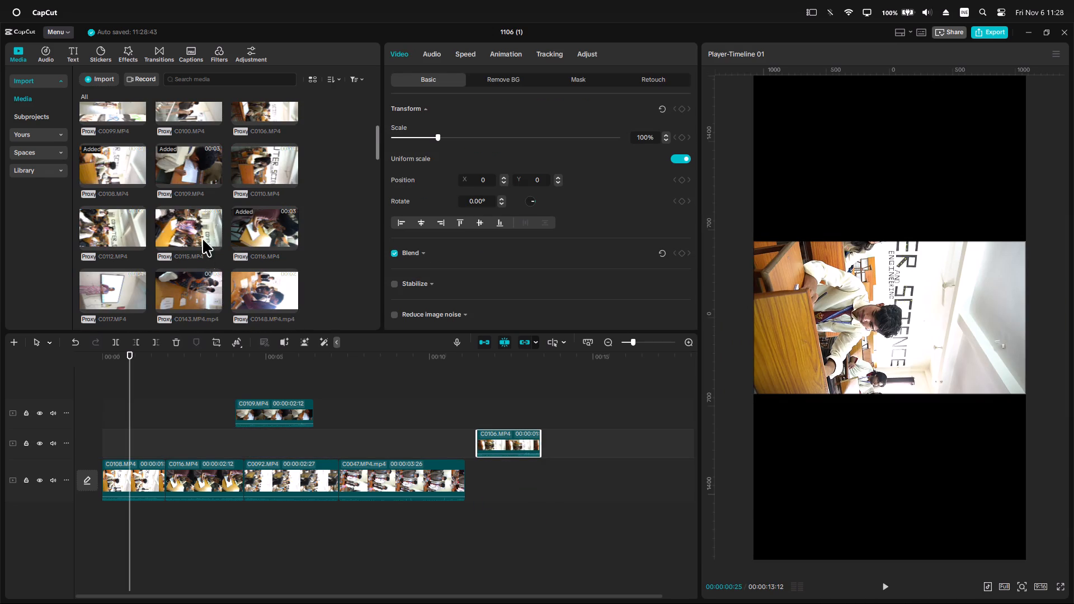
{"action": "left_click", "coordinate": [183, 218]}
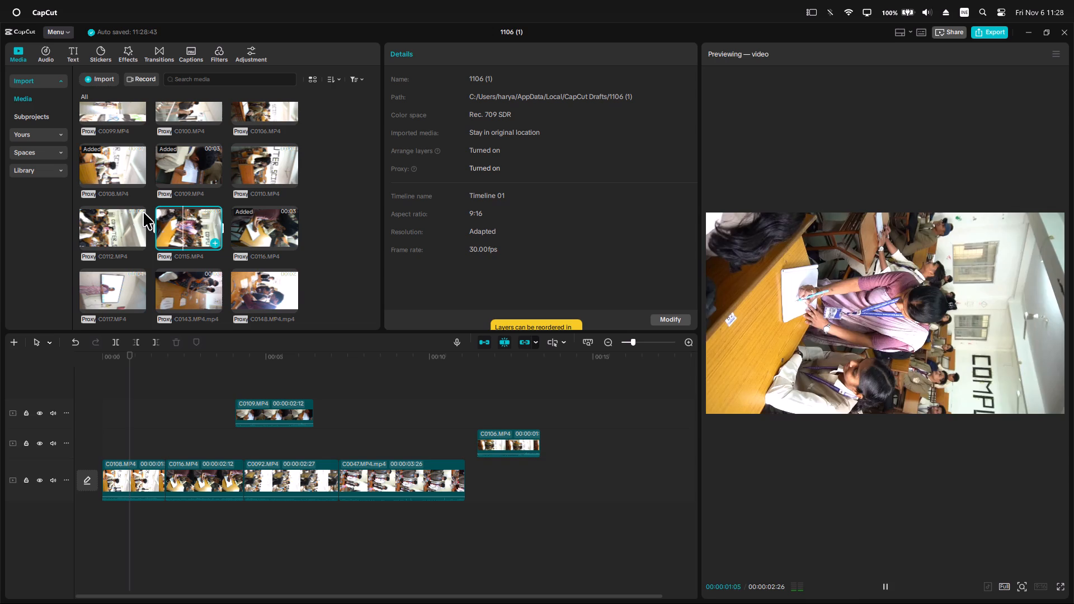
{"action": "left_click", "coordinate": [111, 205]}
{"action": "left_click", "coordinate": [119, 213]}
{"action": "scroll", "coordinate": [199, 229], "scroll_direction": "down", "scroll_amount": 1}
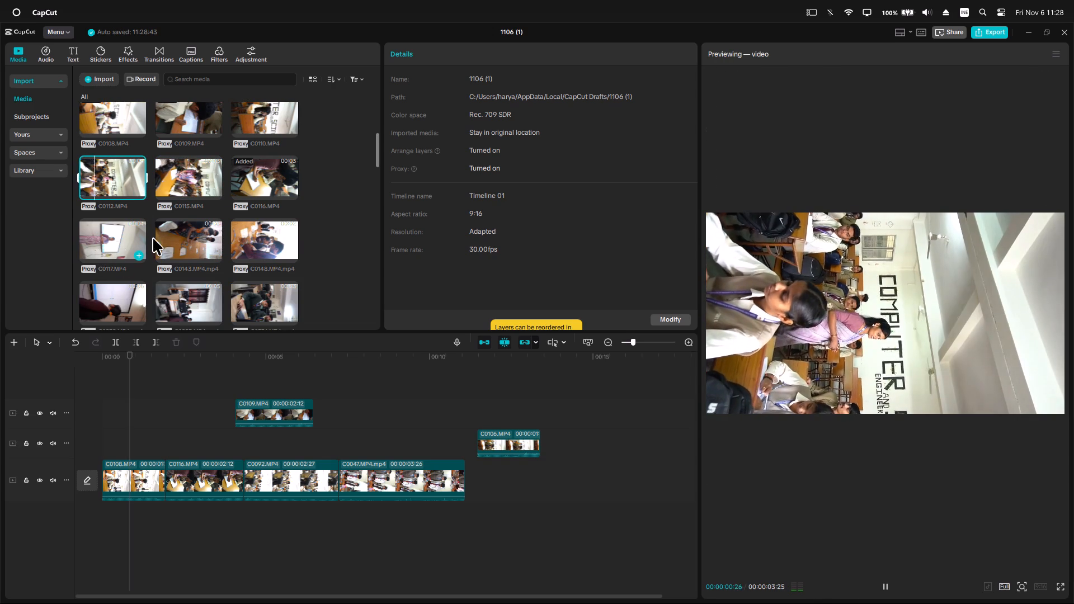
{"action": "left_click", "coordinate": [187, 238]}
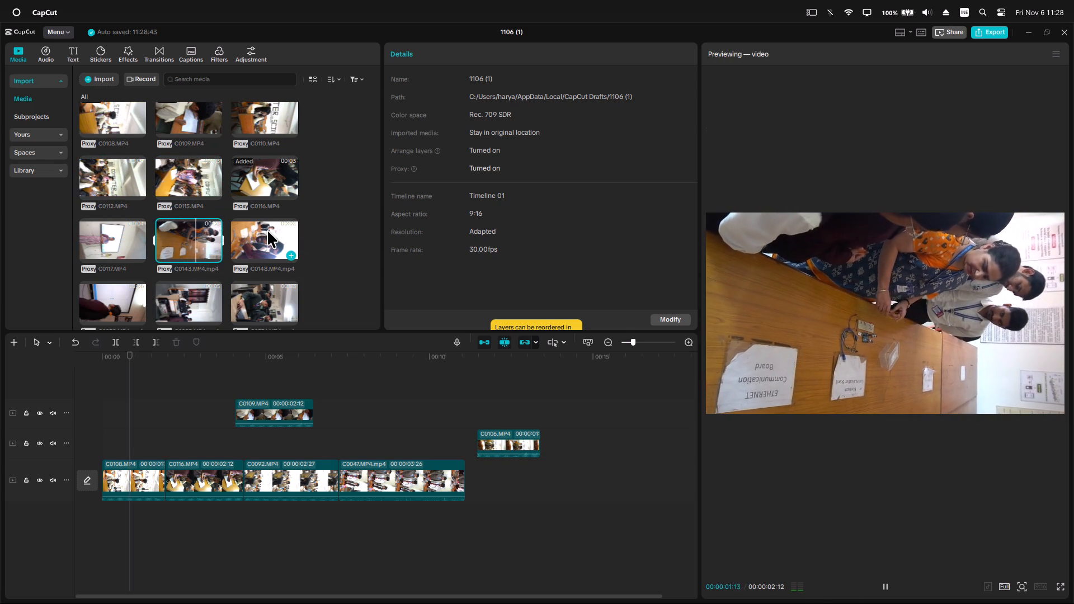
{"action": "left_click", "coordinate": [267, 230]}
{"action": "scroll", "coordinate": [235, 249], "scroll_direction": "down", "scroll_amount": 2}
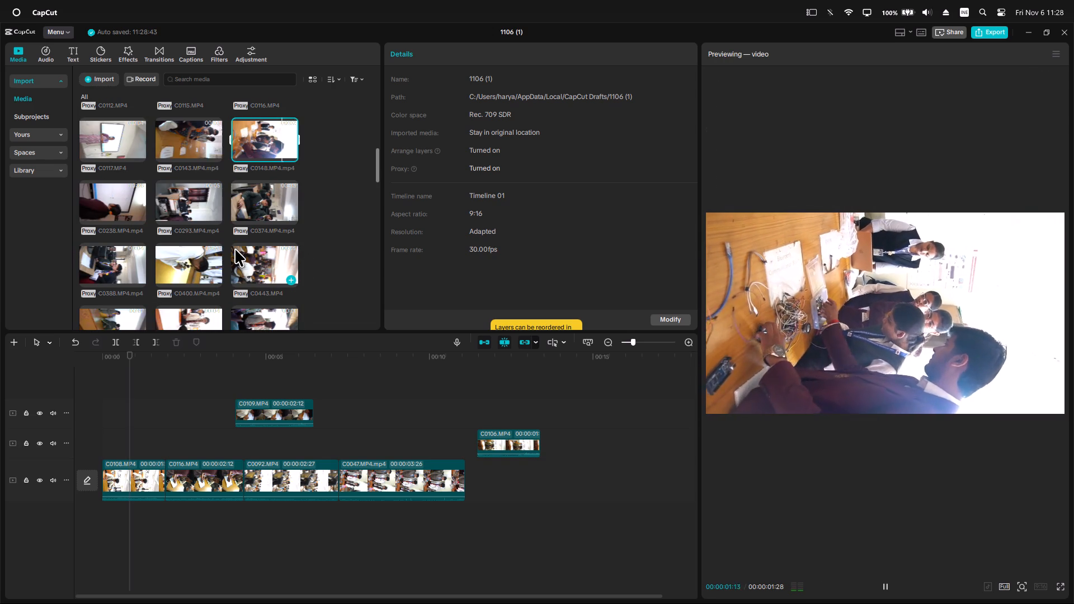
{"action": "left_click", "coordinate": [115, 205]}
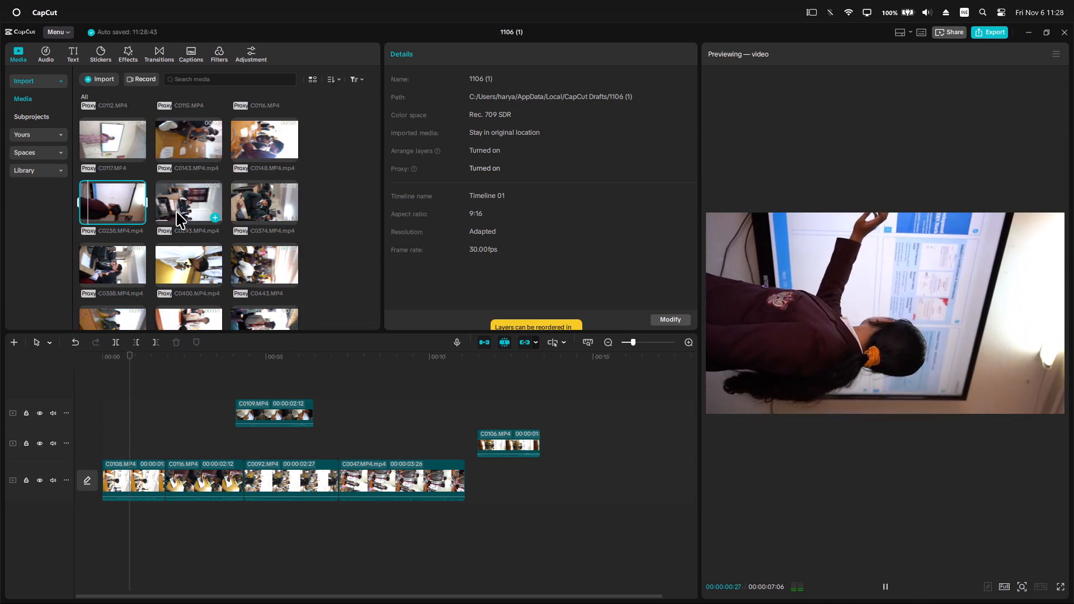
Preview the computer lab clip C0293.MP4 and append it after C0047 on the main track.
{"action": "left_click", "coordinate": [176, 211]}
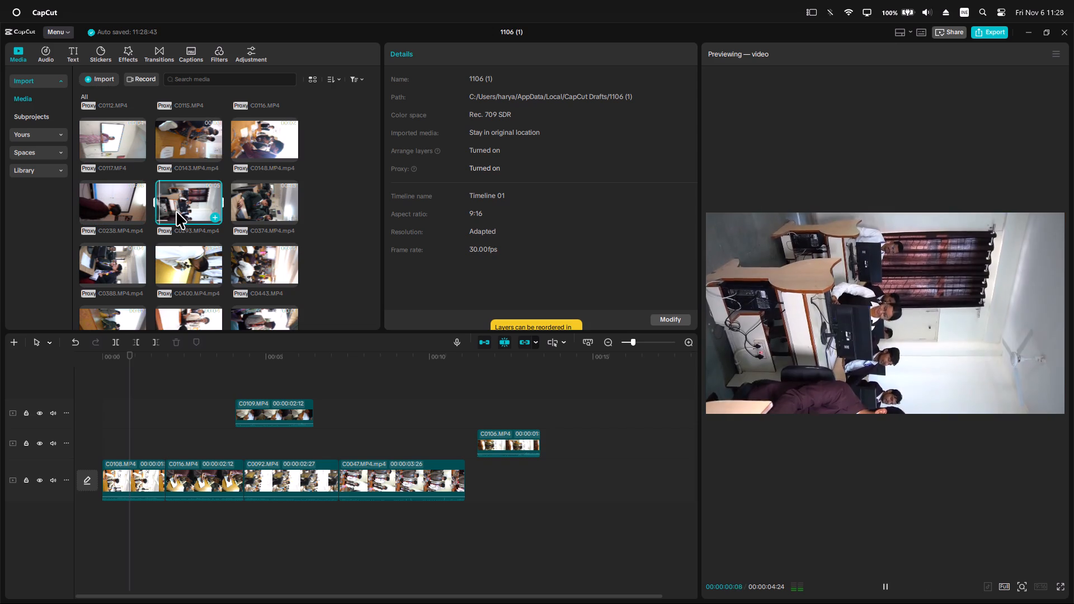
{"action": "left_click_drag", "start_coordinate": [180, 211], "coordinate": [169, 210]}
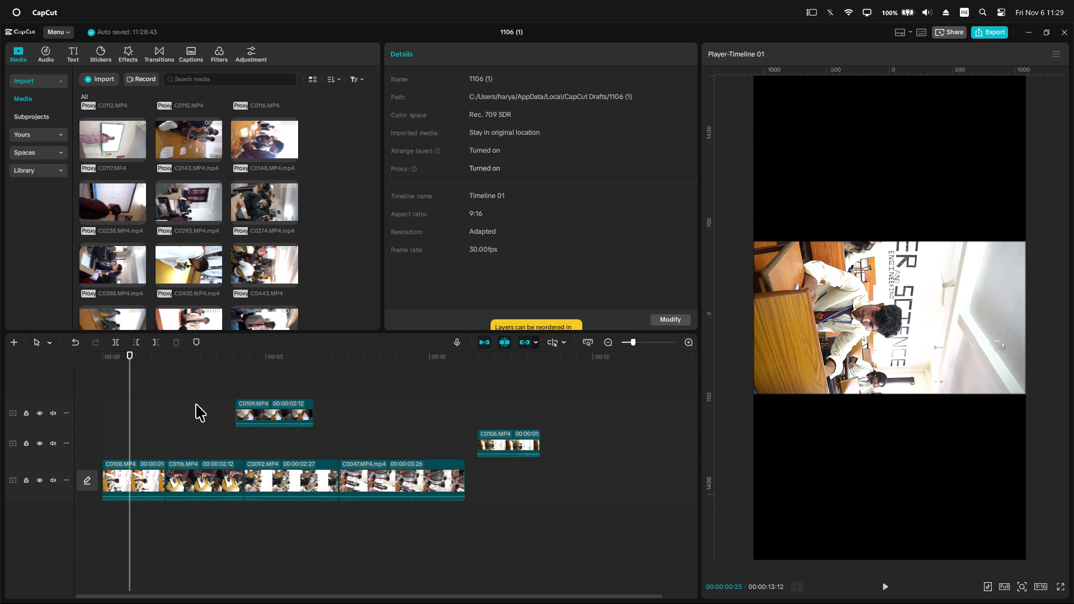
{"action": "left_click", "coordinate": [181, 200]}
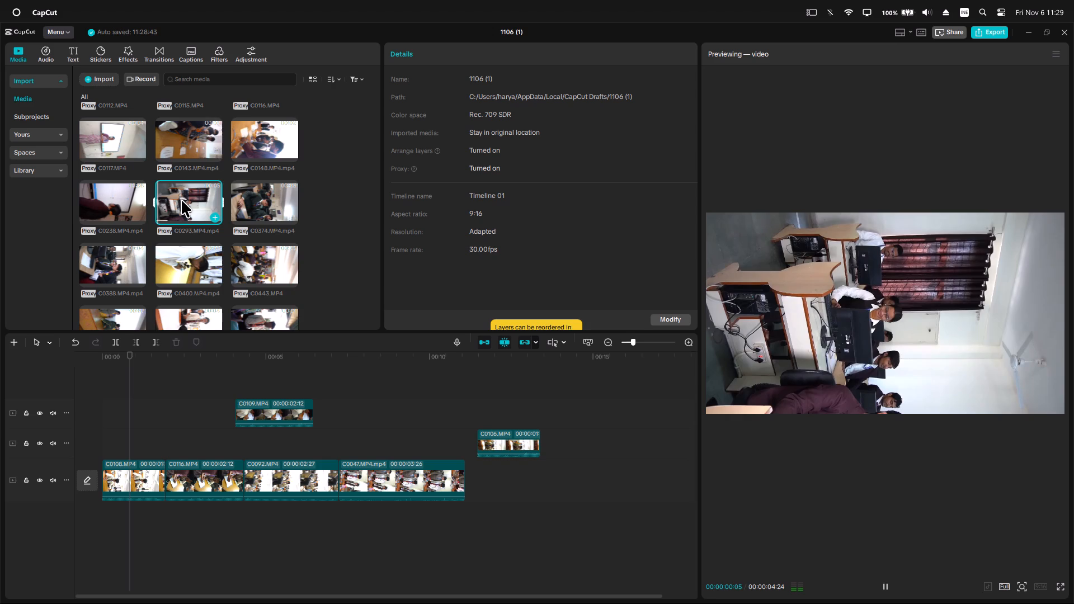
{"action": "key", "text": "space"}
{"action": "key", "text": "space"}
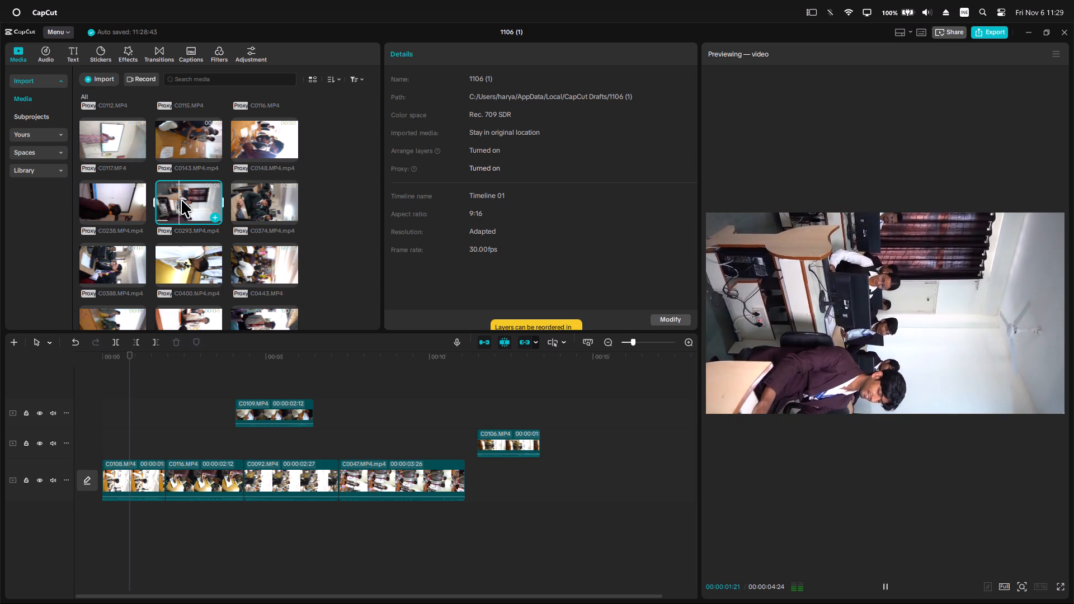
{"action": "key", "text": "space"}
{"action": "left_click_drag", "start_coordinate": [181, 200], "coordinate": [541, 490]}
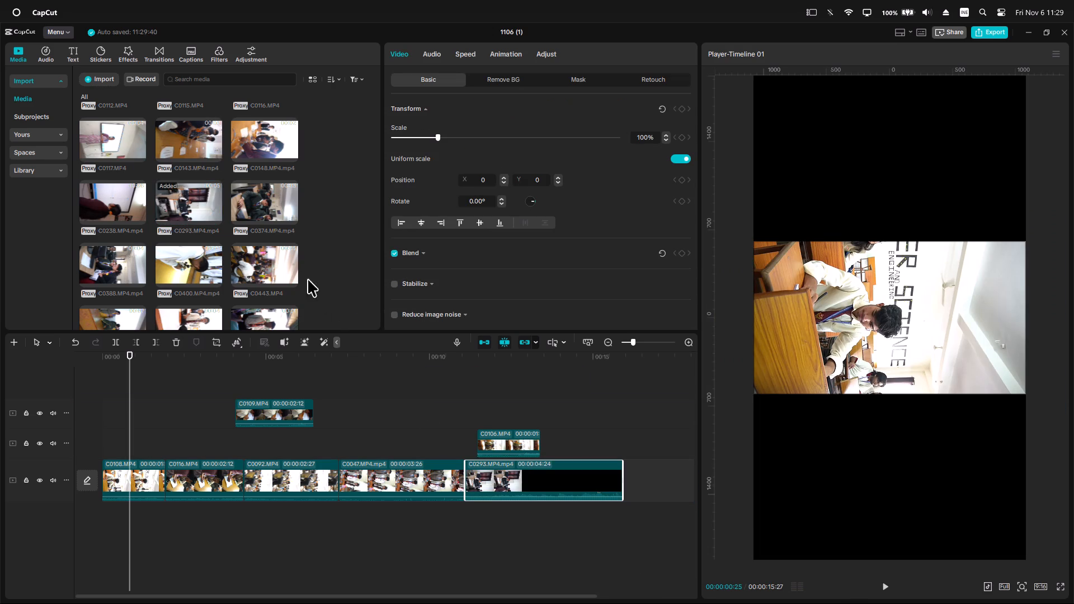
Preview C0522.MP4 and C0480.MP4, and append C0480 after C0293 on the main track.
{"action": "scroll", "coordinate": [282, 283], "scroll_direction": "down", "scroll_amount": 2}
{"action": "left_click", "coordinate": [251, 228]}
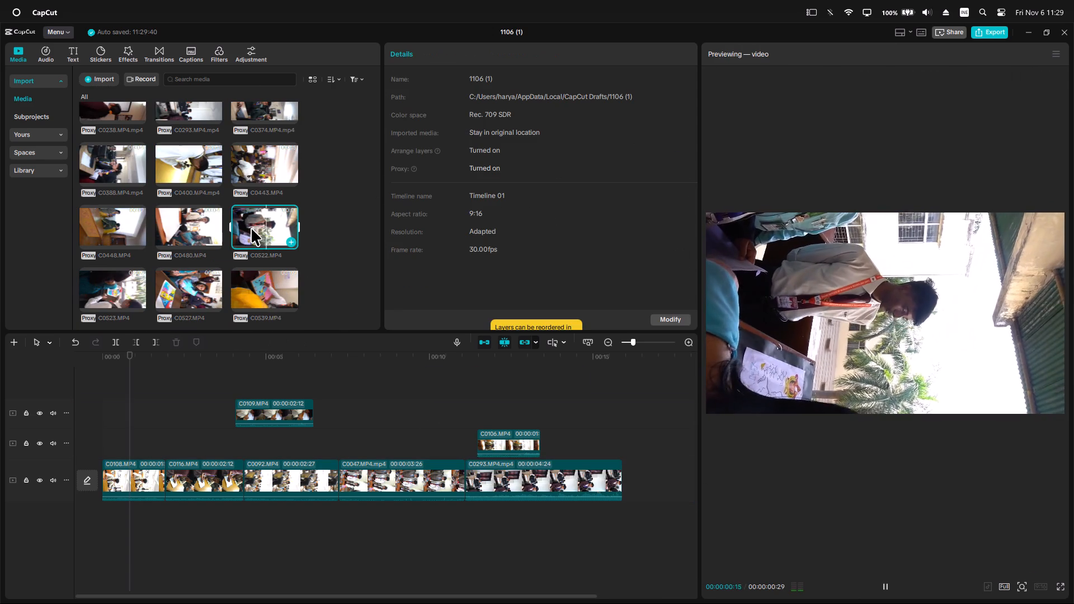
{"action": "left_click", "coordinate": [198, 229]}
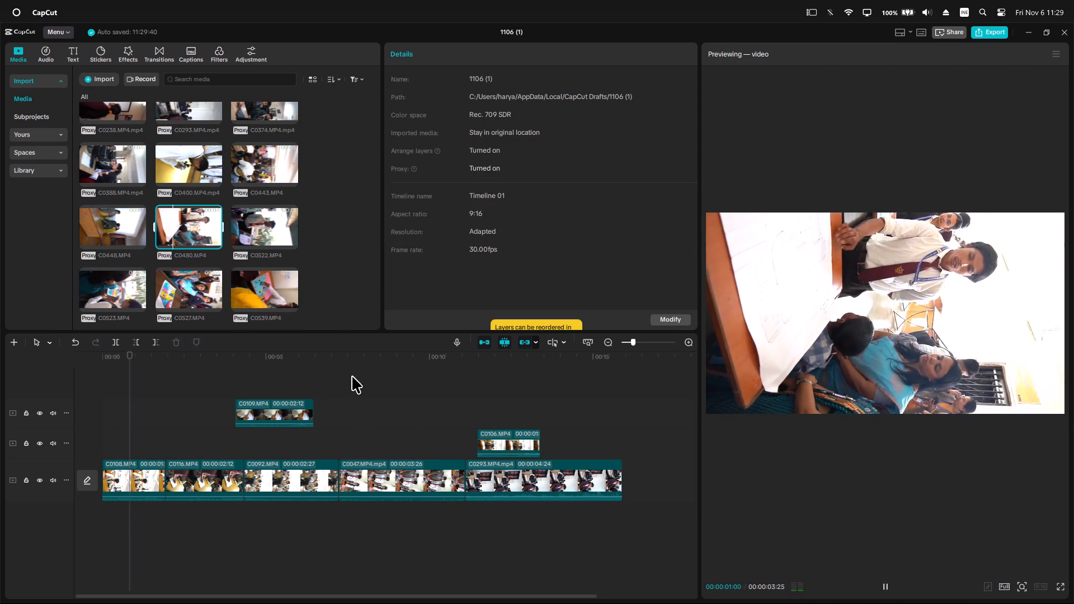
{"action": "scroll", "coordinate": [351, 457], "scroll_direction": "down", "scroll_amount": 16, "text": "ctrl"}
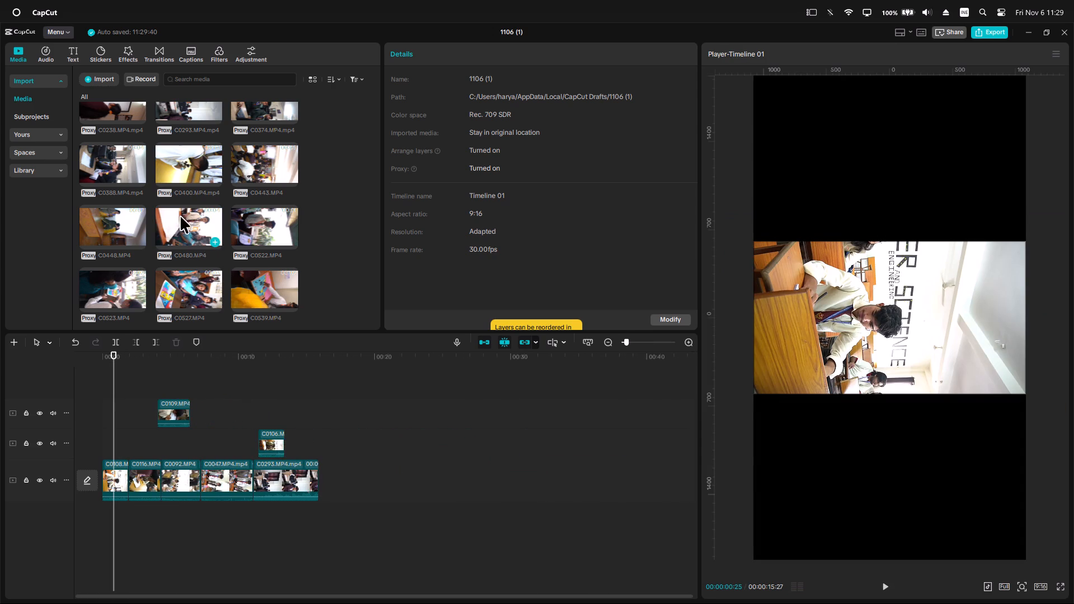
{"action": "left_click_drag", "start_coordinate": [186, 218], "coordinate": [354, 488]}
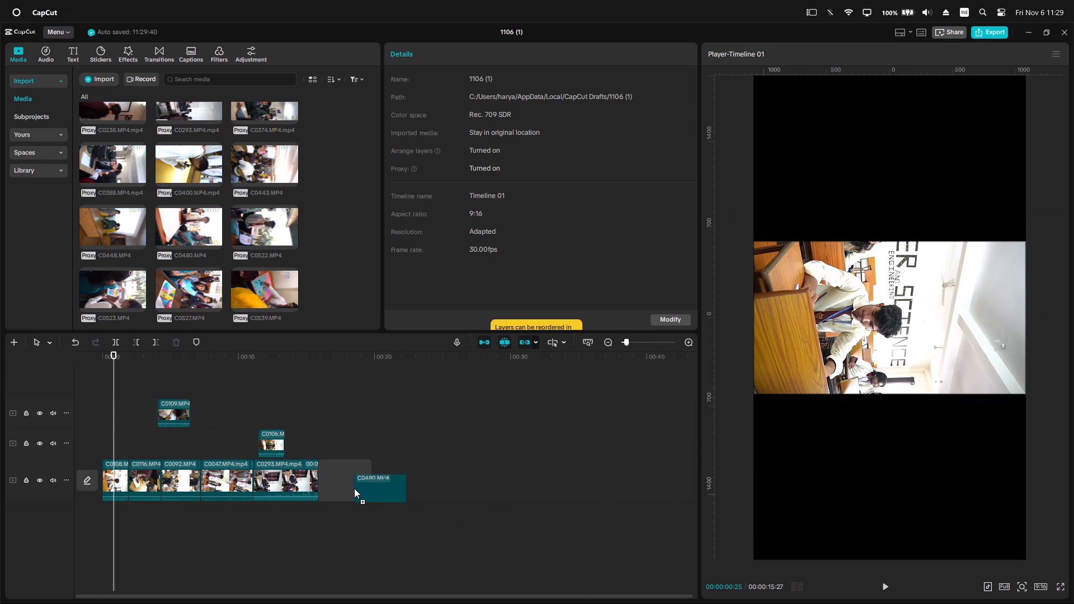
Preview C0552.MP4 and the computer lab clip C0666.MP4, and append C0666 after C0480 on the main track.
{"action": "scroll", "coordinate": [200, 253], "scroll_direction": "down", "scroll_amount": 3}
{"action": "left_click", "coordinate": [183, 288]}
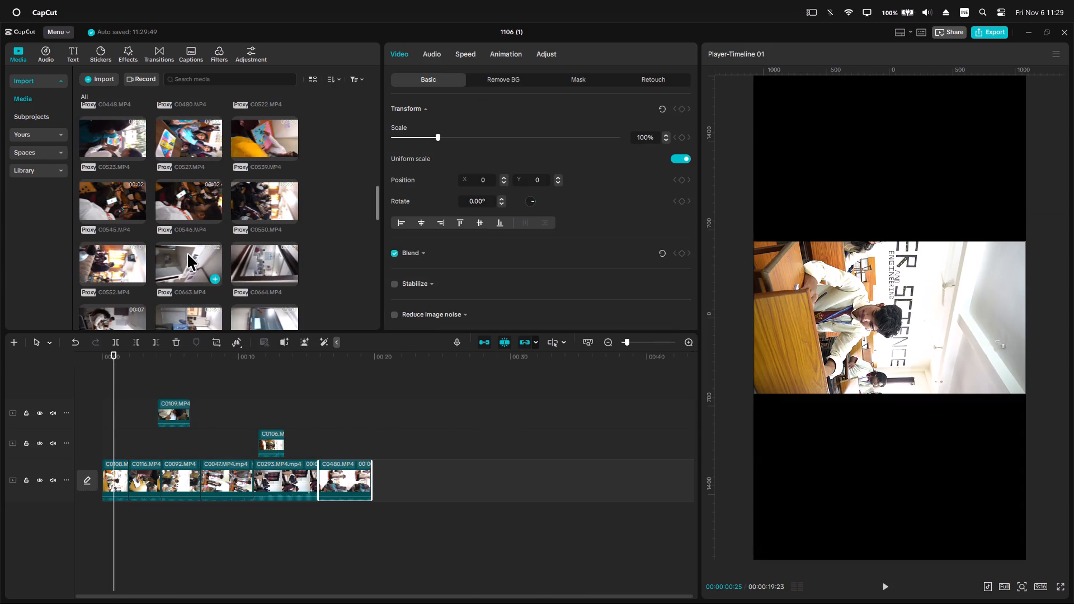
{"action": "scroll", "coordinate": [188, 248], "scroll_direction": "down", "scroll_amount": 1}
{"action": "left_click", "coordinate": [113, 211]}
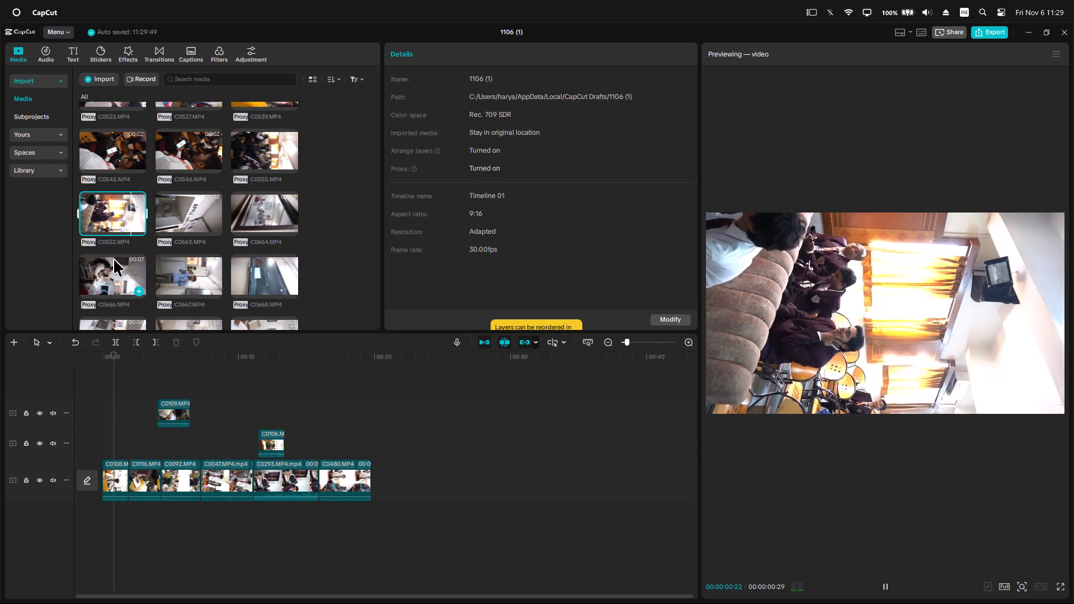
{"action": "left_click", "coordinate": [115, 273]}
{"action": "scroll", "coordinate": [136, 261], "scroll_direction": "down", "scroll_amount": 2}
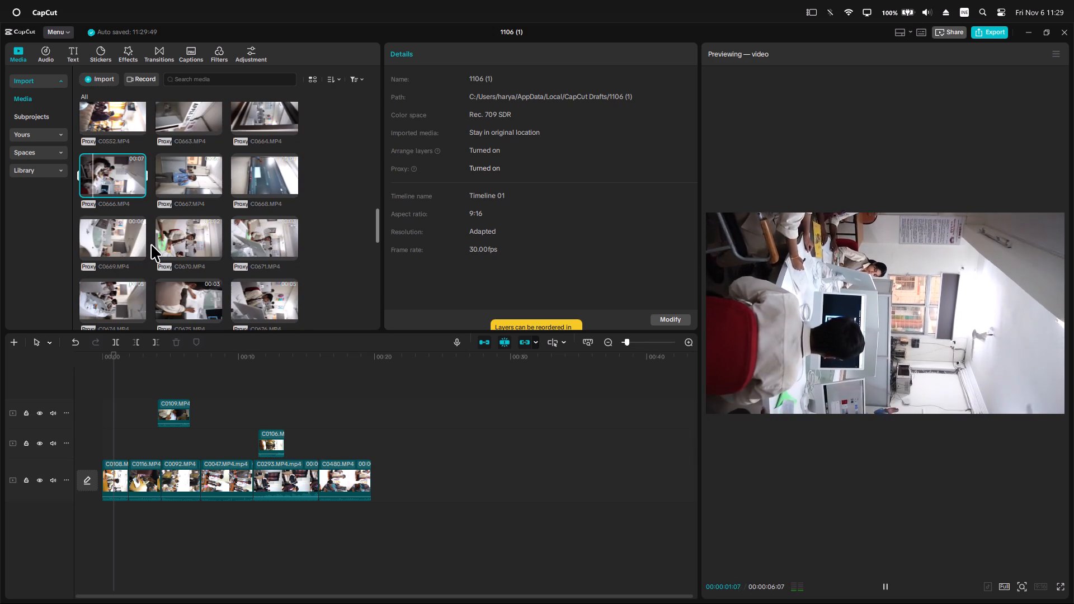
{"action": "key", "text": "space"}
{"action": "left_click_drag", "start_coordinate": [100, 177], "coordinate": [405, 501]}
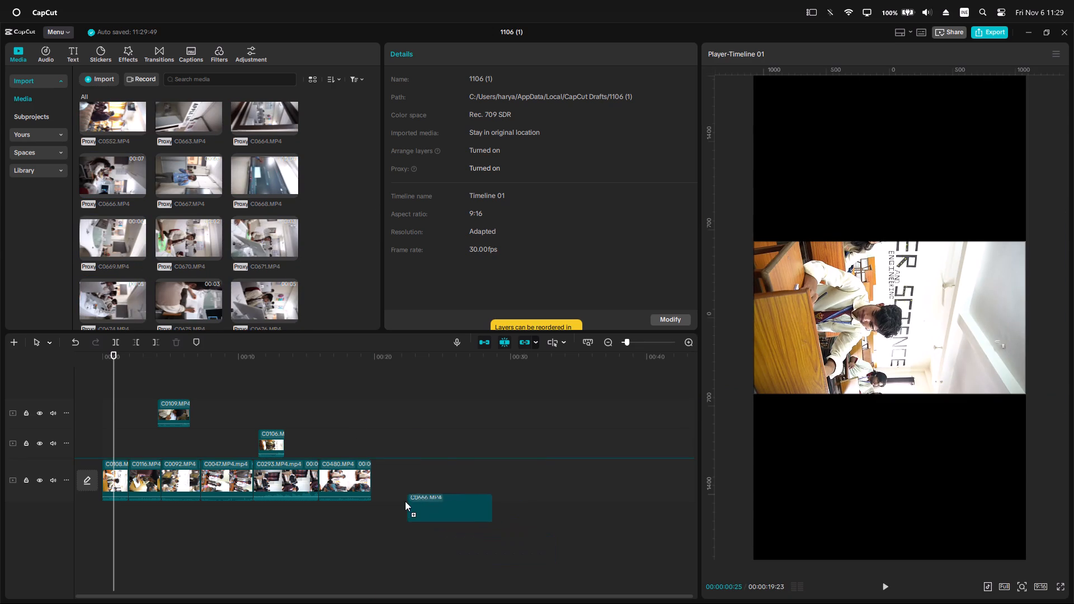
{"action": "left_click_drag", "start_coordinate": [405, 501], "coordinate": [396, 488]}
Preview C0670, C0671 and C0669, and append C0670.MP4 after C0666 on the main track.
{"action": "left_click", "coordinate": [191, 244]}
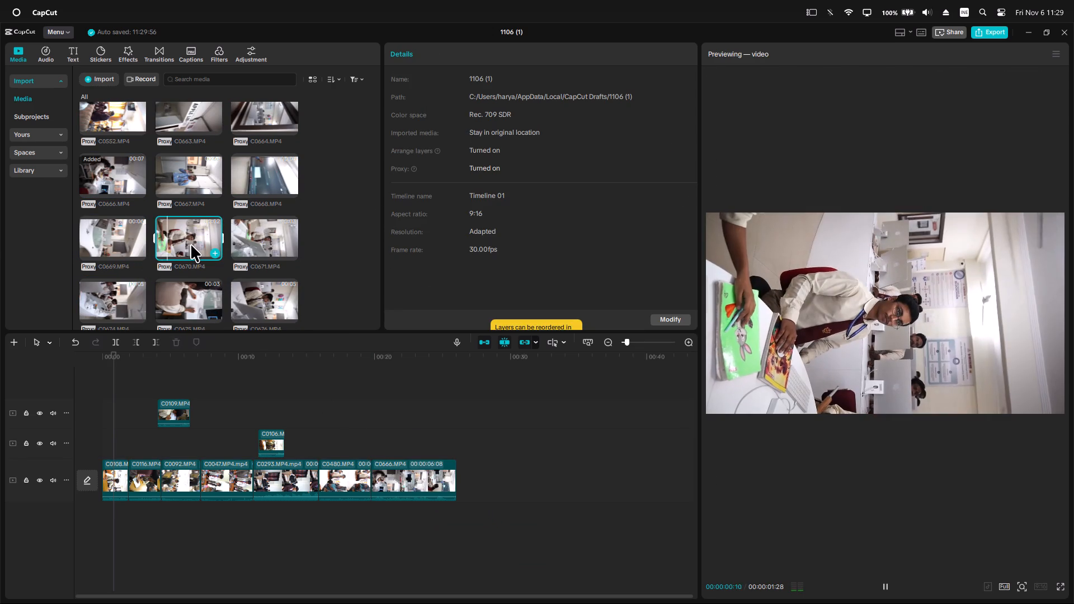
{"action": "key", "text": "space"}
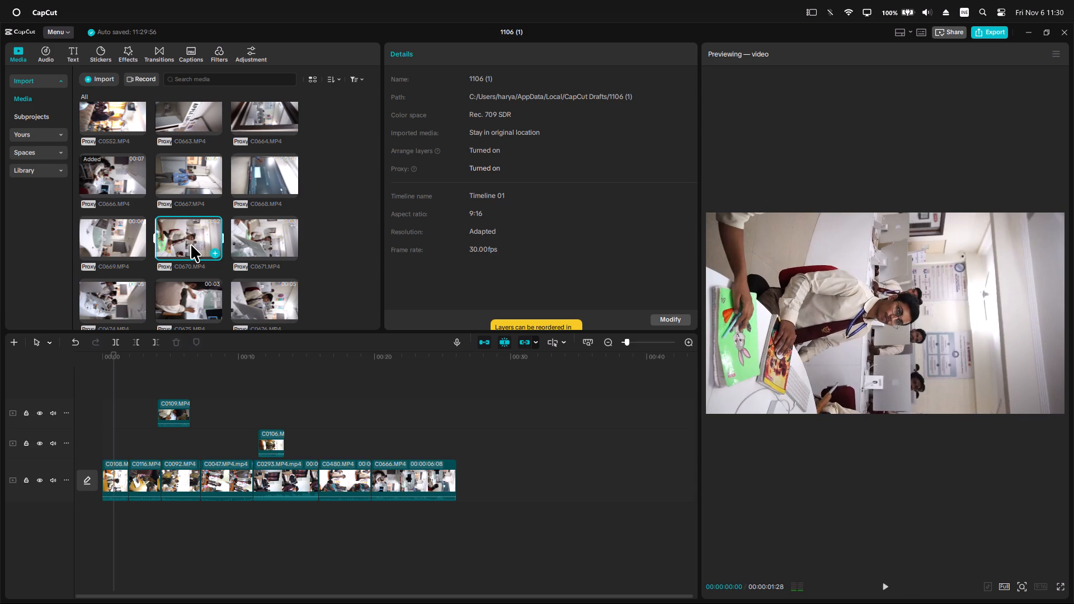
{"action": "left_click", "coordinate": [258, 240]}
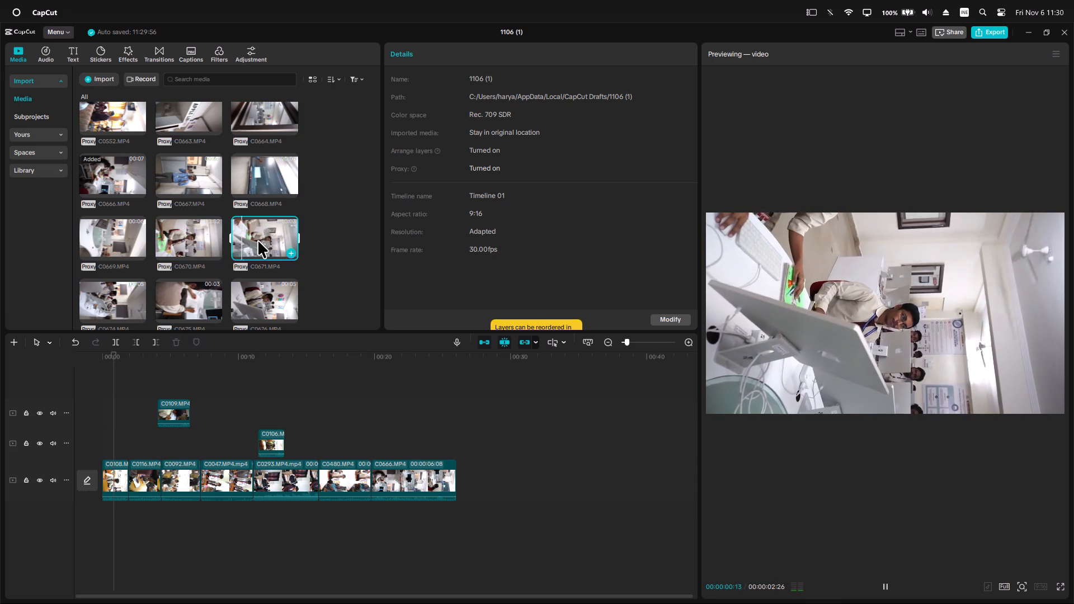
{"action": "left_click", "coordinate": [137, 233]}
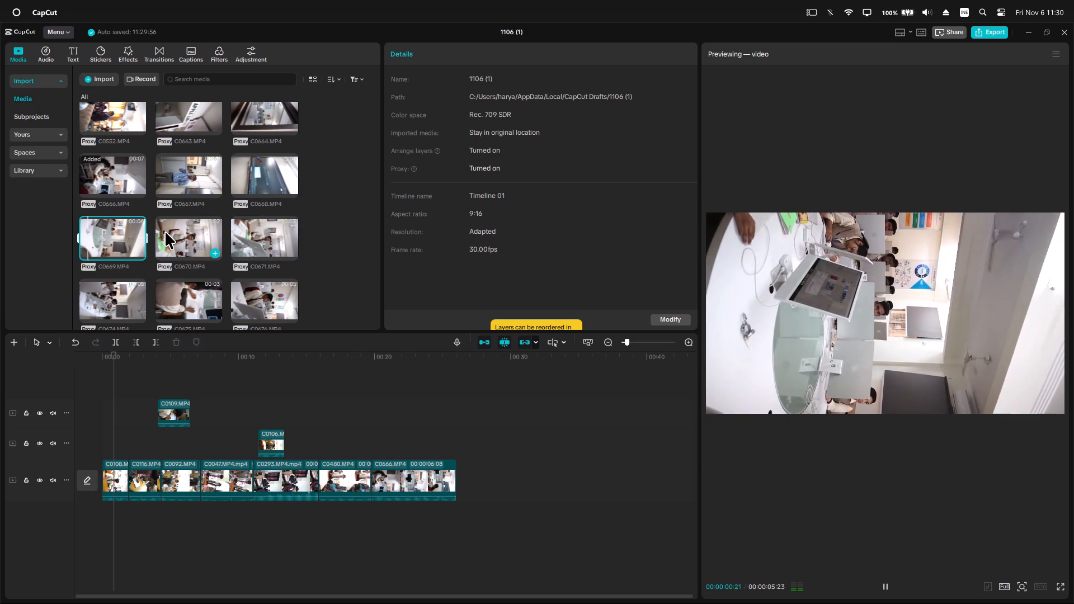
{"action": "left_click", "coordinate": [165, 232]}
{"action": "left_click_drag", "start_coordinate": [172, 235], "coordinate": [491, 474]}
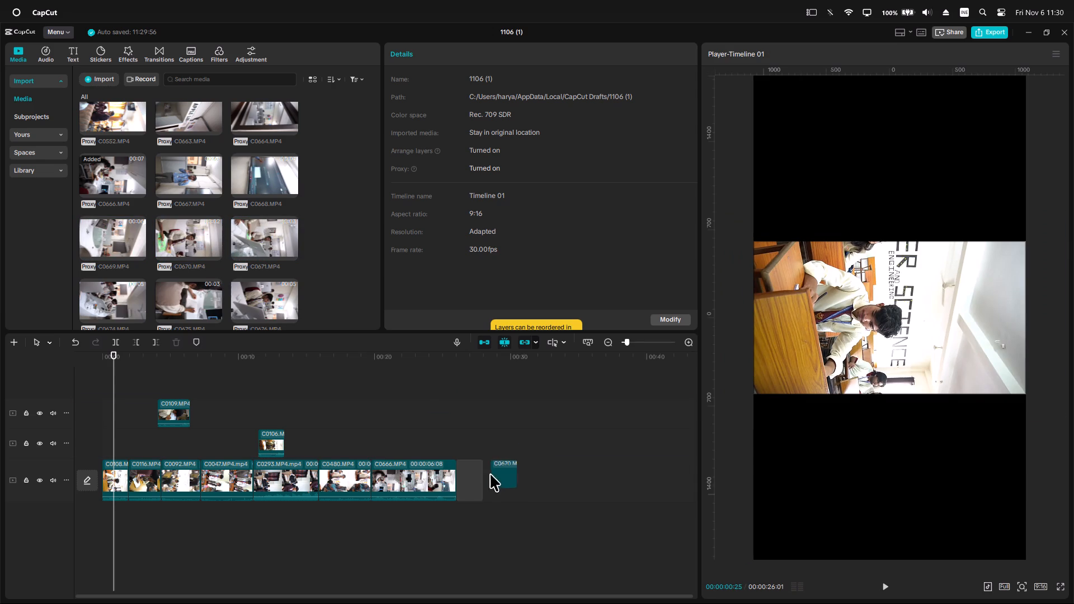
Preview C0675.MP4 and append it after C0670 on the main track.
{"action": "scroll", "coordinate": [237, 271], "scroll_direction": "down", "scroll_amount": 1}
{"action": "left_click", "coordinate": [187, 242]}
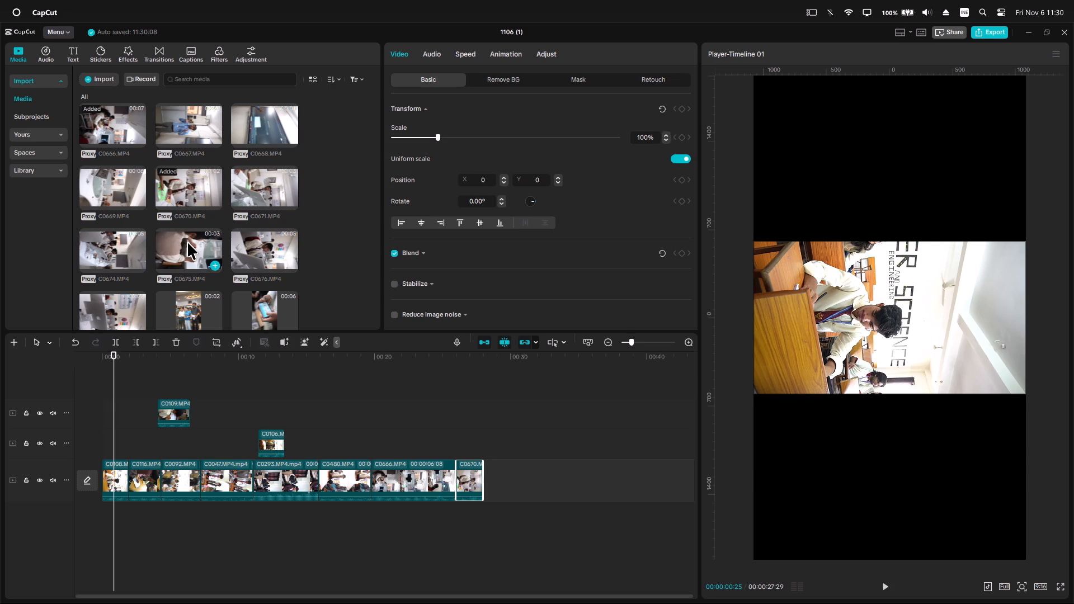
{"action": "key", "text": "space"}
{"action": "left_click_drag", "start_coordinate": [187, 242], "coordinate": [496, 490]}
Preview the vertical clips C1263, C1270 and C1271, and look through the remaining footage for further candidates.
{"action": "scroll", "coordinate": [181, 247], "scroll_direction": "down", "scroll_amount": 2}
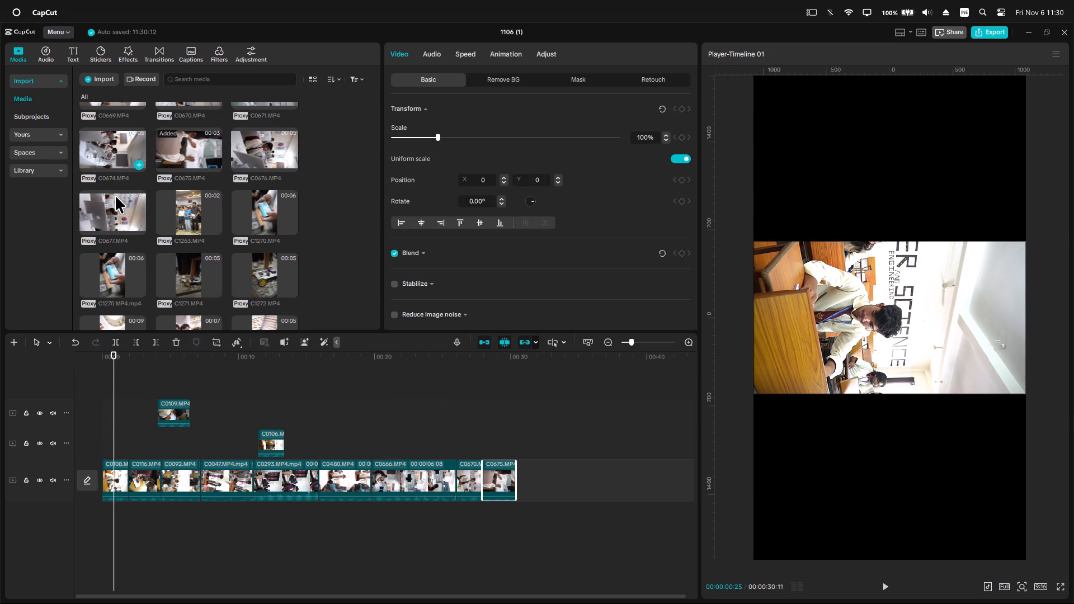
{"action": "left_click", "coordinate": [202, 214]}
{"action": "left_click", "coordinate": [260, 216]}
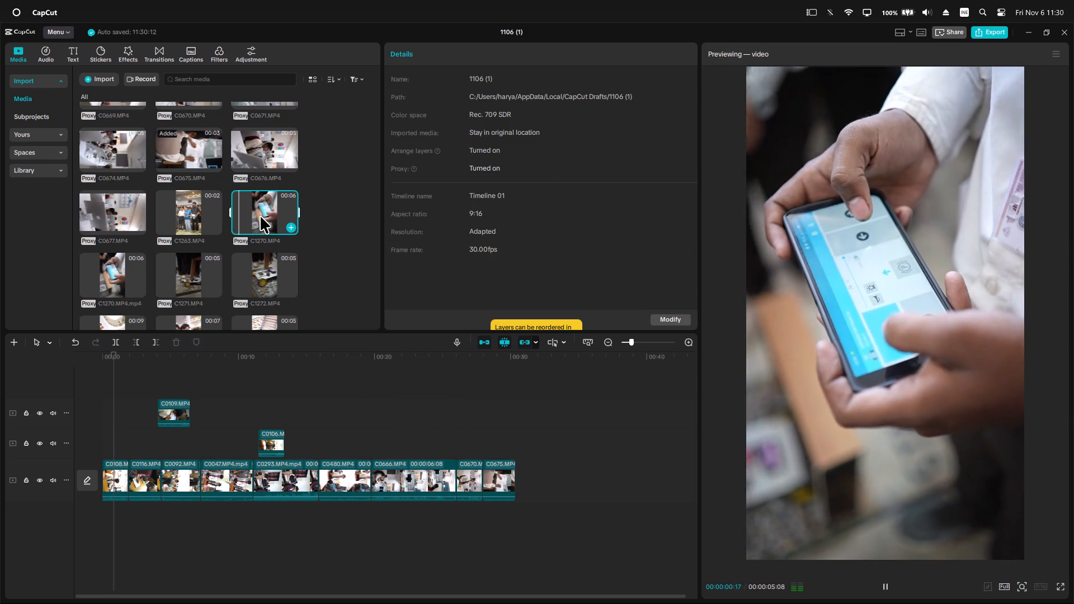
{"action": "key", "text": "space"}
{"action": "scroll", "coordinate": [260, 216], "scroll_direction": "down", "scroll_amount": 1}
{"action": "left_click", "coordinate": [187, 224]}
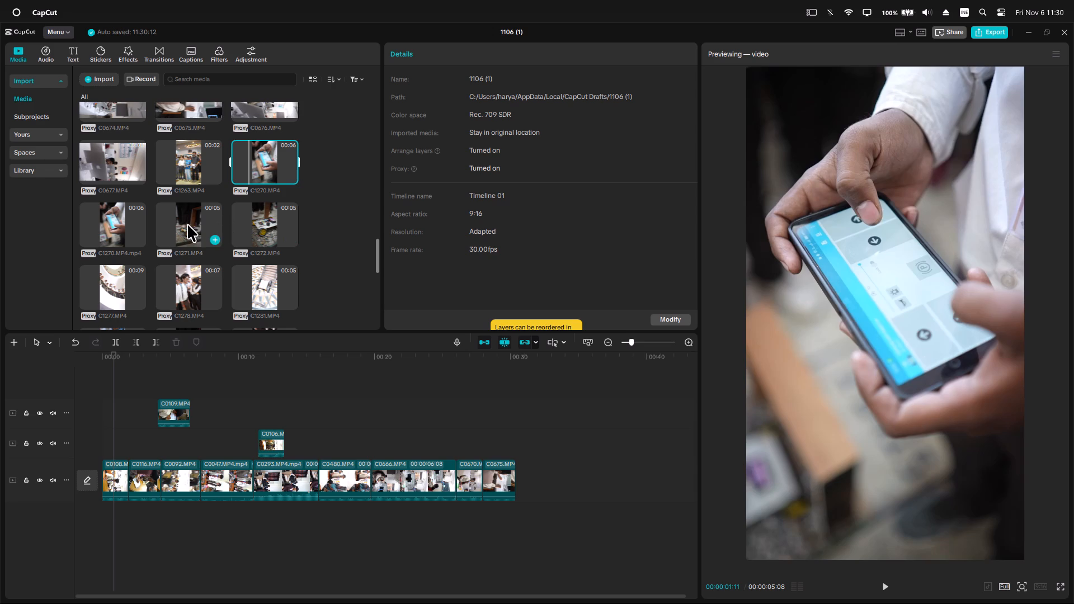
{"action": "key", "text": "space"}
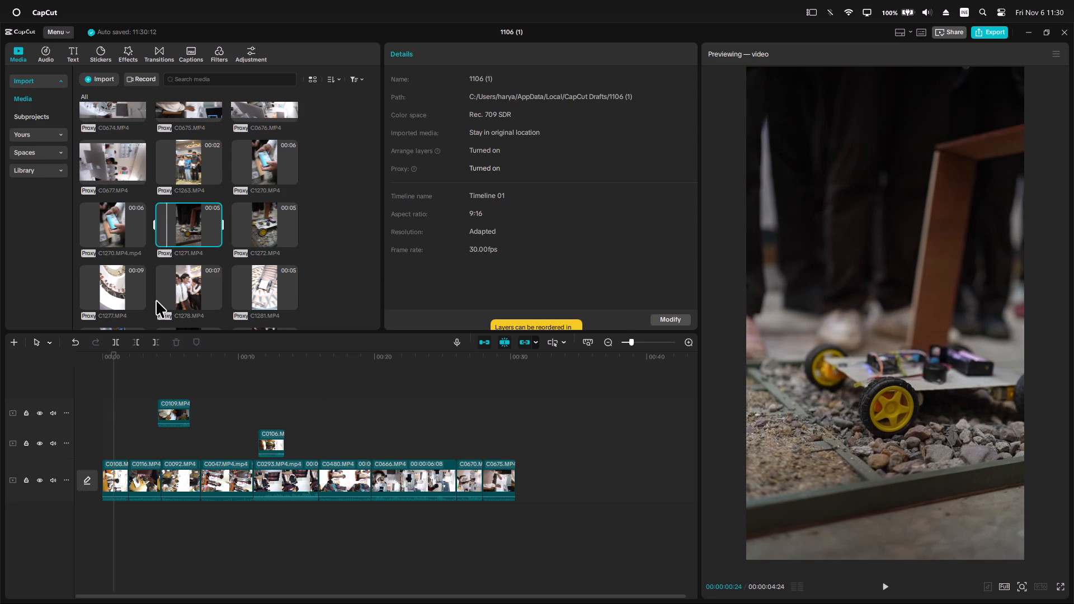
{"action": "scroll", "coordinate": [156, 300], "scroll_direction": "down", "scroll_amount": 8}
Rotate all main-track clips from C0116 through C0675 together by -90°.
{"action": "left_click_drag", "start_coordinate": [601, 470], "coordinate": [210, 500]}
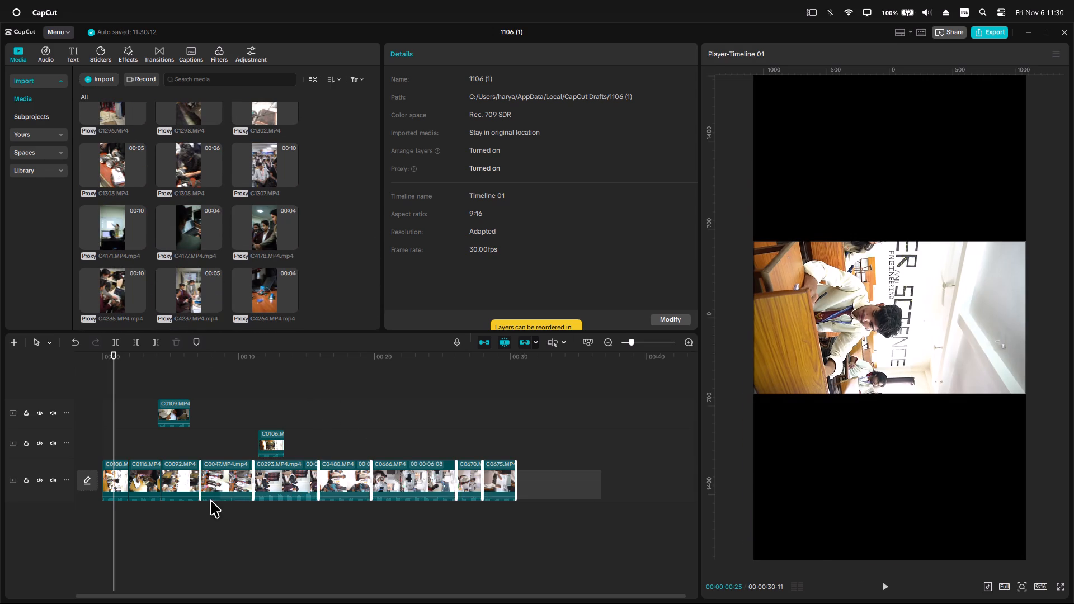
{"action": "left_click_drag", "start_coordinate": [210, 500], "coordinate": [149, 492]}
{"action": "left_click_drag", "start_coordinate": [110, 356], "coordinate": [131, 361]}
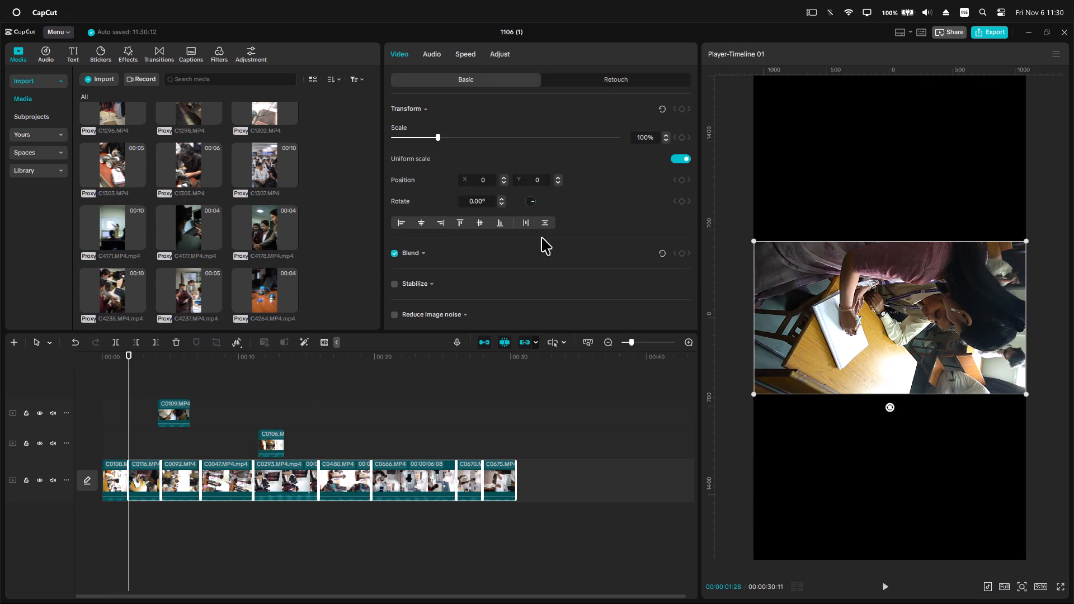
{"action": "triple_click", "coordinate": [501, 205]}
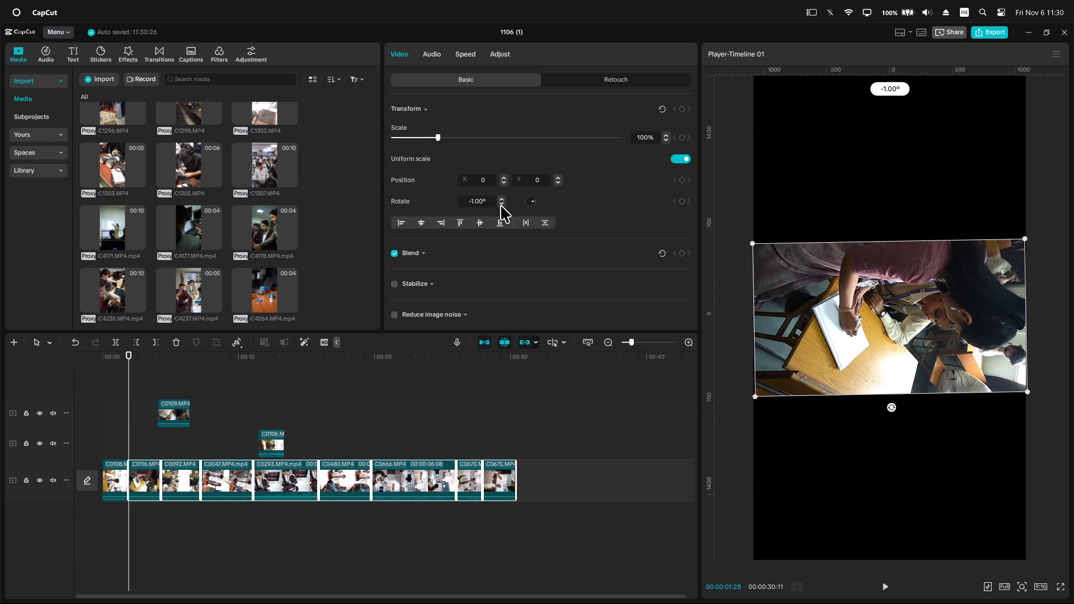
{"action": "left_click_drag", "start_coordinate": [484, 202], "coordinate": [473, 202]}
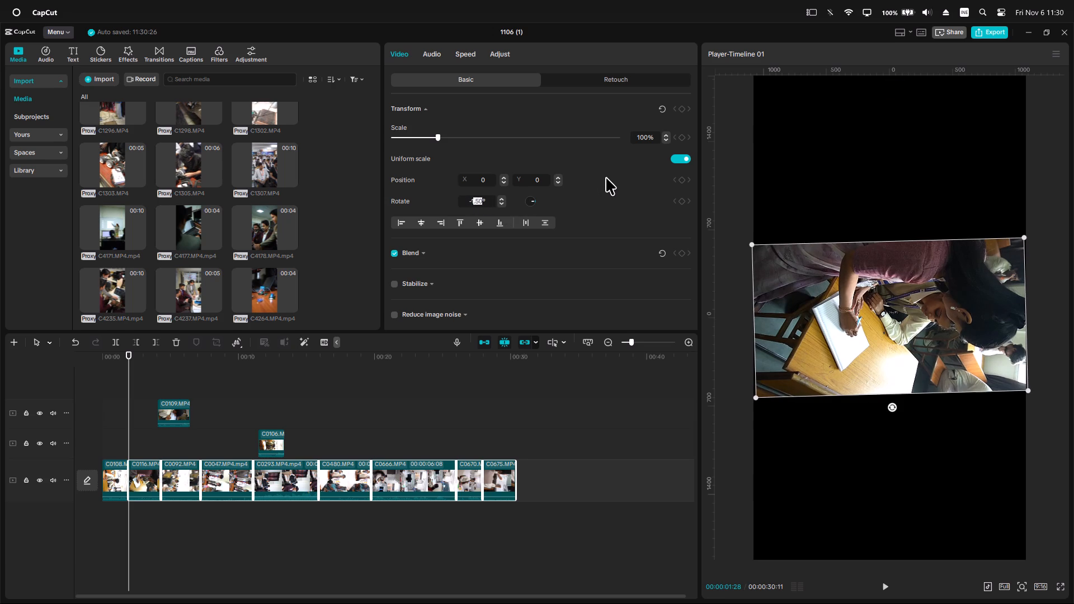
{"action": "key", "text": "BackSpace"}
{"action": "key", "text": "BackSpace"}
{"action": "type", "text": "90"}
{"action": "key", "text": "Return"}
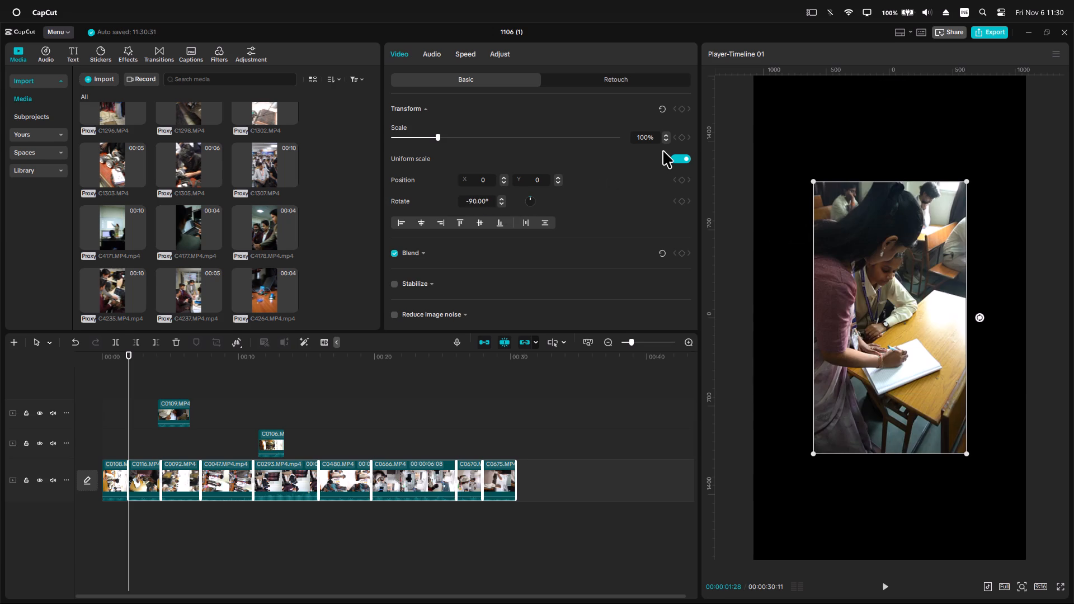
Scale the selected main-track clips, C0116 through C0675, to 180% to fill the vertical frame.
{"action": "left_click", "coordinate": [640, 133]}
{"action": "key", "text": "Right"}
{"action": "key", "text": "BackSpace"}
{"action": "key", "text": "8"}
{"action": "key", "text": "Return"}
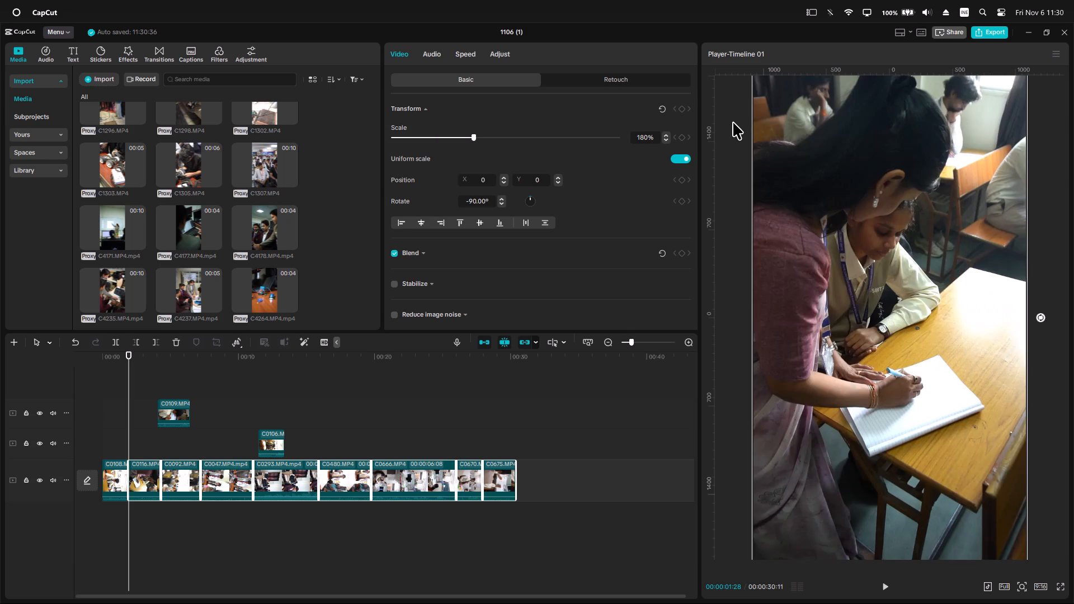
Rotate the first main-track clip, C0108.MP4, by -90°.
{"action": "left_click_drag", "start_coordinate": [130, 361], "coordinate": [8, 331]}
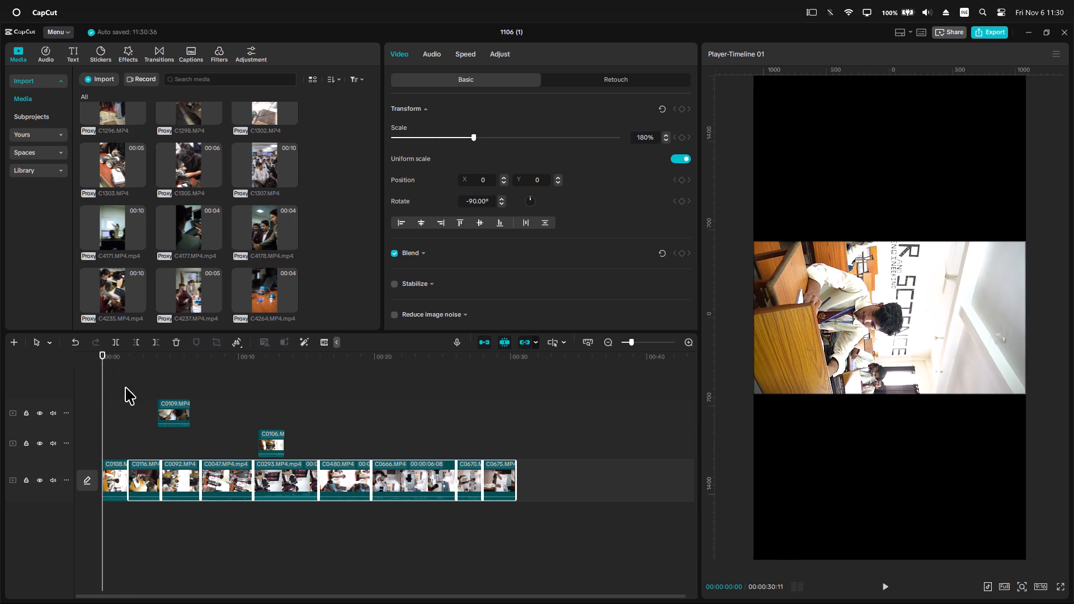
{"action": "scroll", "coordinate": [210, 454], "scroll_direction": "up", "scroll_amount": 4}
{"action": "left_click", "coordinate": [117, 491]}
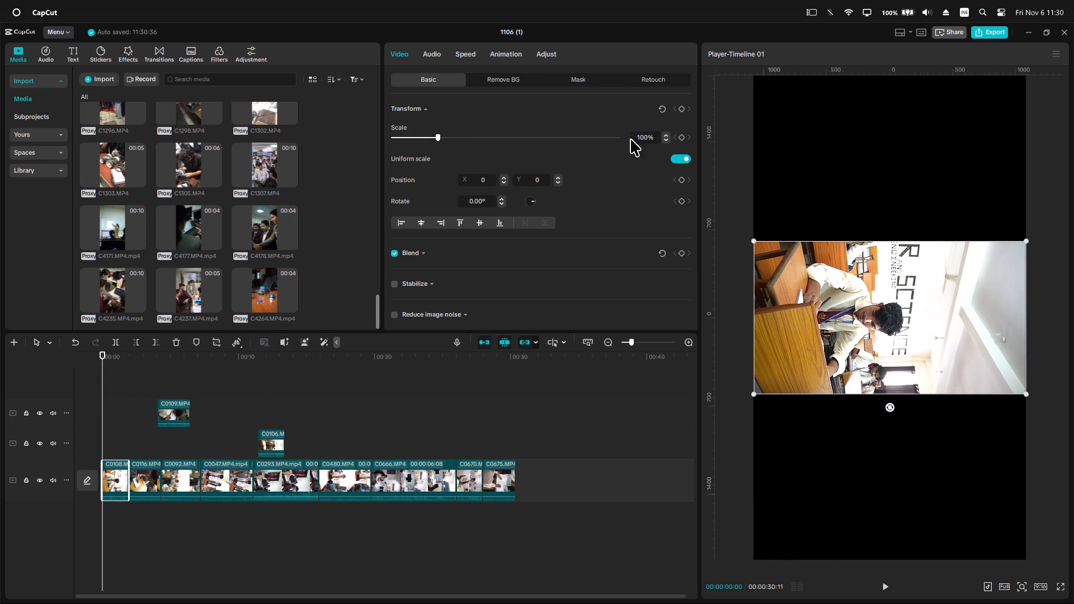
{"action": "left_click", "coordinate": [501, 205]}
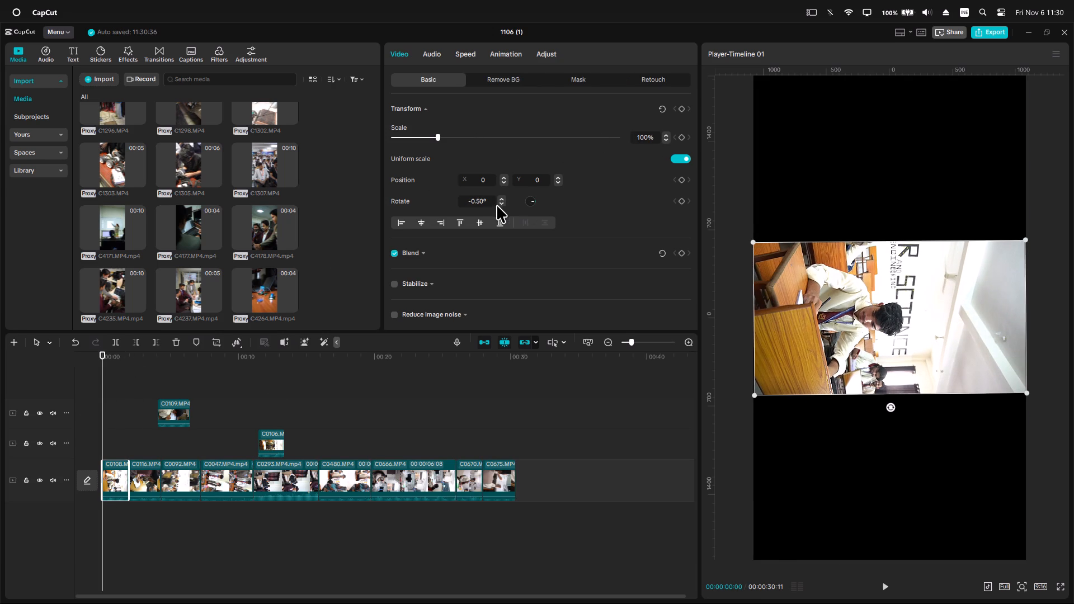
{"action": "left_click", "coordinate": [483, 201]}
{"action": "key", "text": "BackSpace"}
{"action": "key", "text": "BackSpace"}
{"action": "key", "text": "BackSpace"}
{"action": "key", "text": "BackSpace"}
{"action": "type", "text": "90"}
{"action": "key", "text": "Return"}
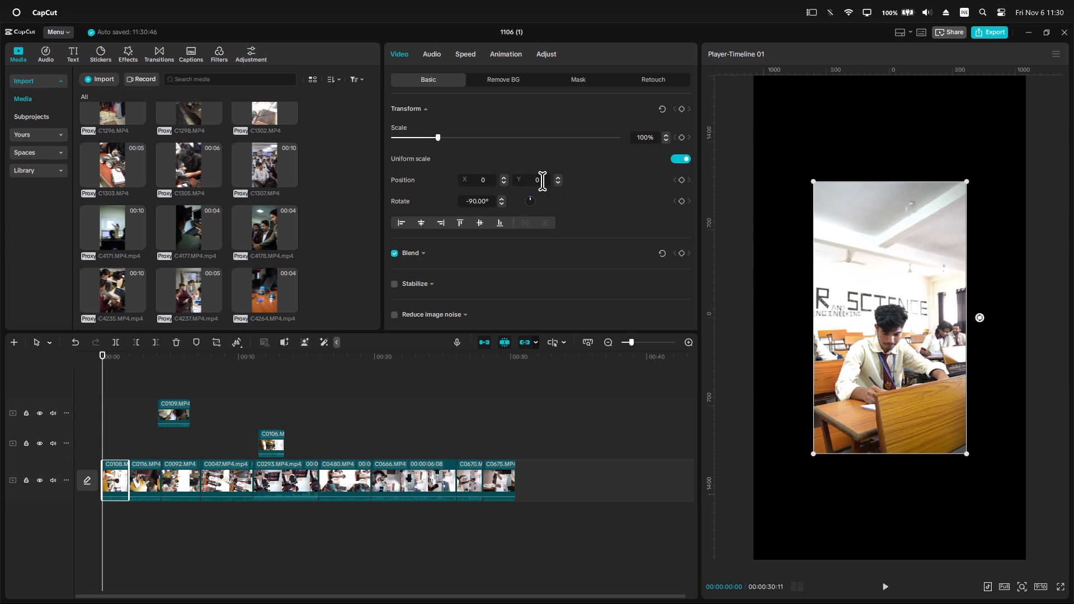
Scale the first main-track clip, C0108.MP4, to 180% to fill the vertical frame.
{"action": "triple_click", "coordinate": [542, 181]}
{"action": "left_click", "coordinate": [646, 140]}
{"action": "key", "text": "Left"}
{"action": "key", "text": "BackSpace"}
{"action": "key", "text": "Print"}
{"action": "key", "text": "8"}
{"action": "key", "text": "Return"}
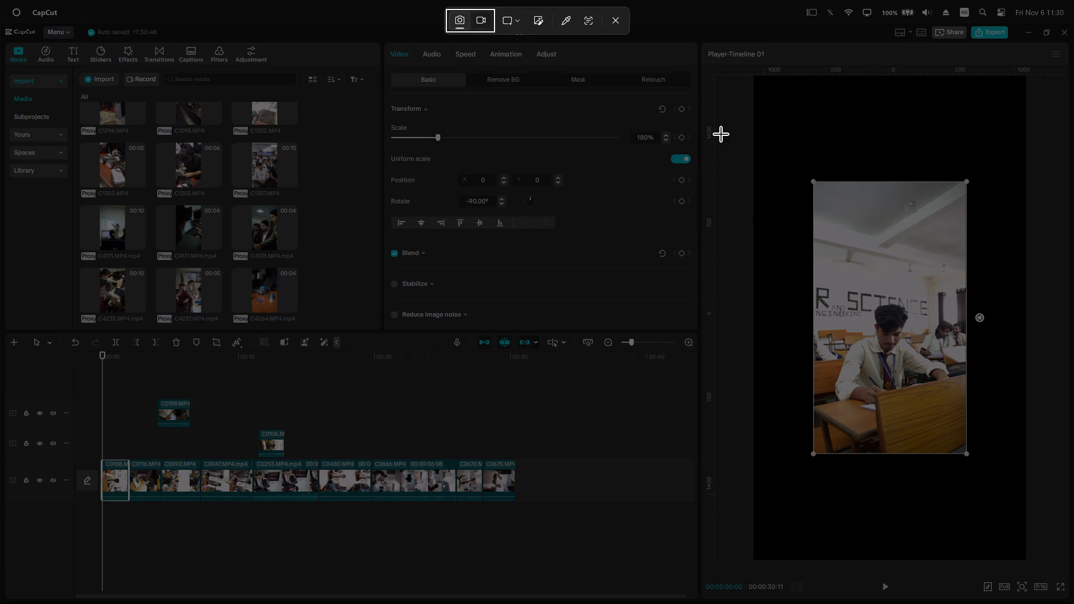
{"action": "left_click", "coordinate": [609, 23]}
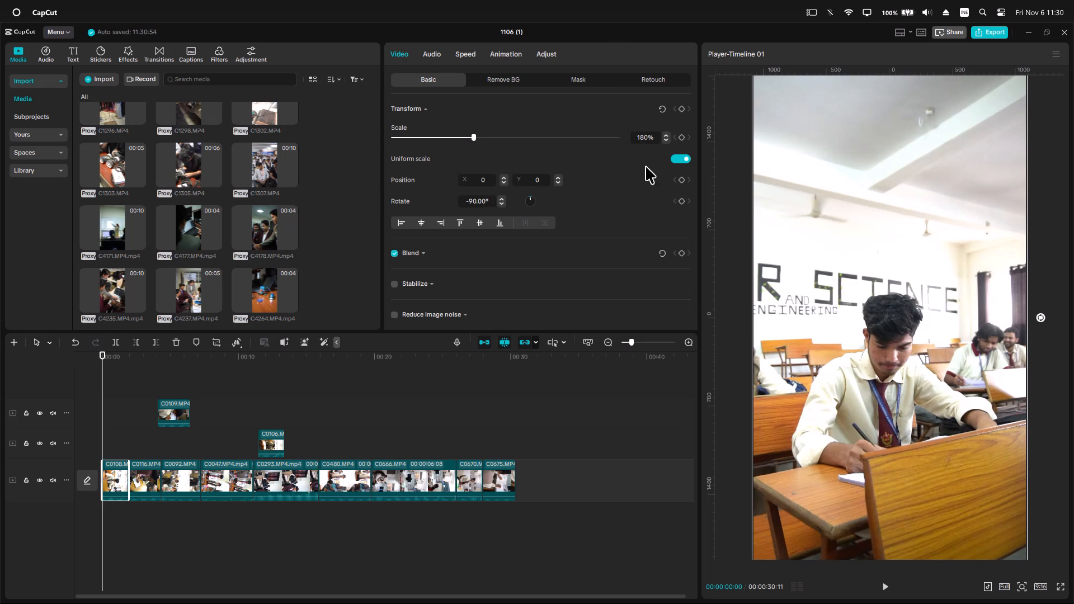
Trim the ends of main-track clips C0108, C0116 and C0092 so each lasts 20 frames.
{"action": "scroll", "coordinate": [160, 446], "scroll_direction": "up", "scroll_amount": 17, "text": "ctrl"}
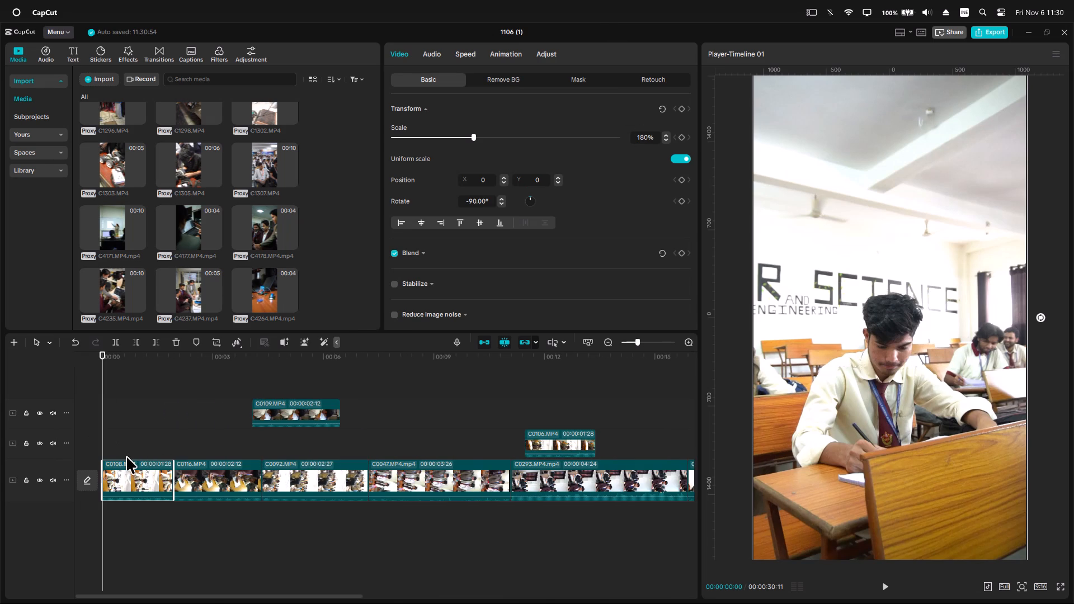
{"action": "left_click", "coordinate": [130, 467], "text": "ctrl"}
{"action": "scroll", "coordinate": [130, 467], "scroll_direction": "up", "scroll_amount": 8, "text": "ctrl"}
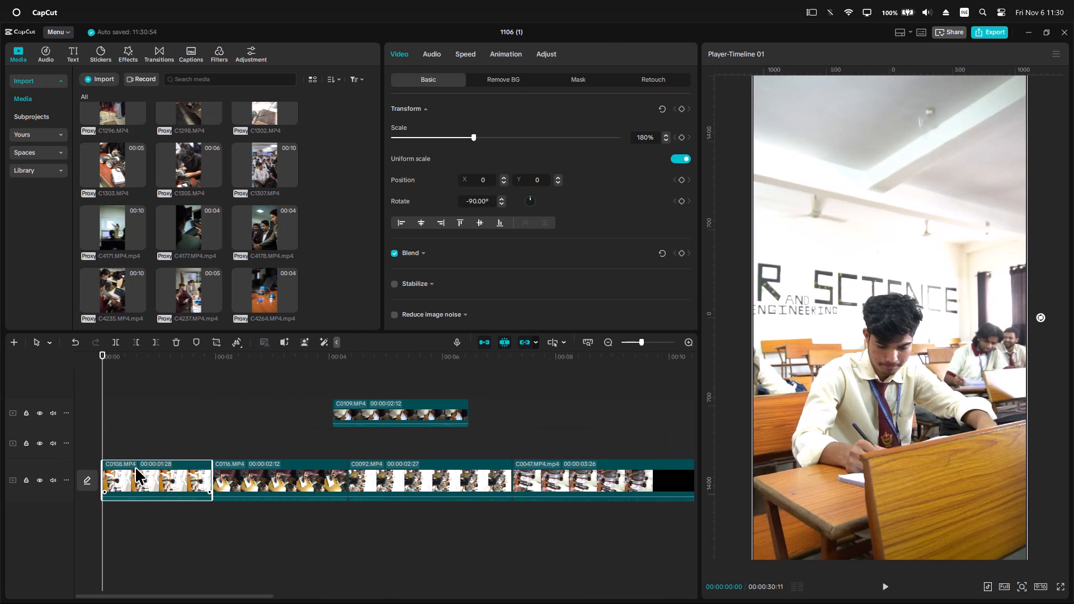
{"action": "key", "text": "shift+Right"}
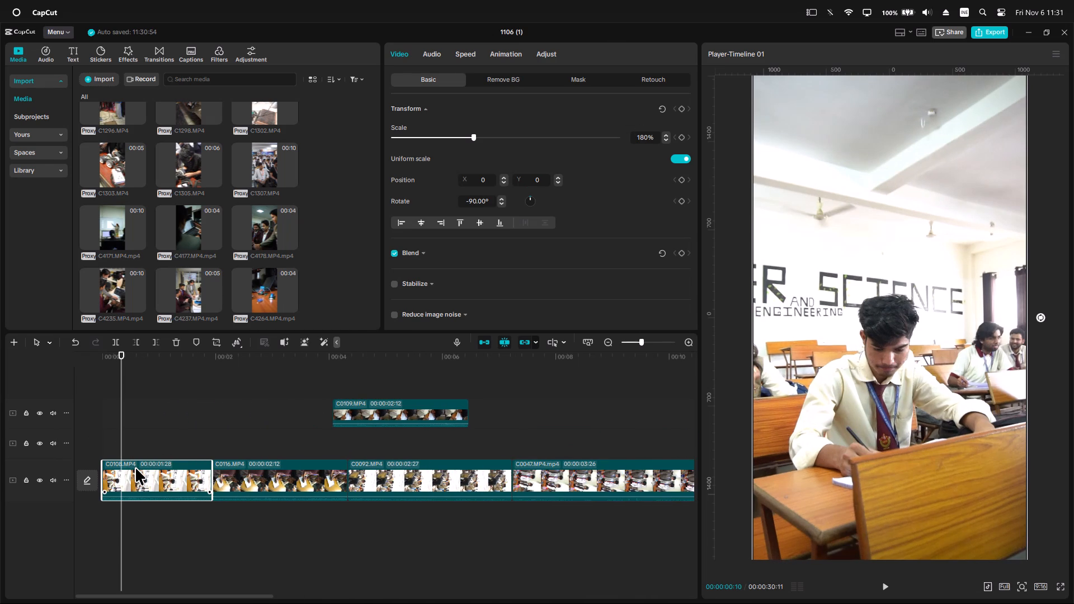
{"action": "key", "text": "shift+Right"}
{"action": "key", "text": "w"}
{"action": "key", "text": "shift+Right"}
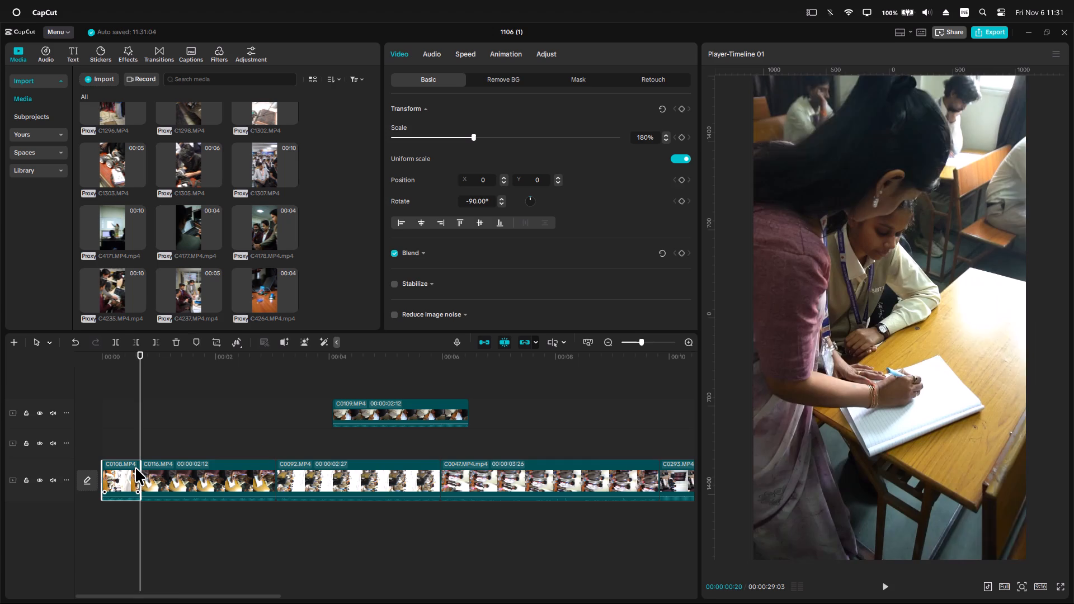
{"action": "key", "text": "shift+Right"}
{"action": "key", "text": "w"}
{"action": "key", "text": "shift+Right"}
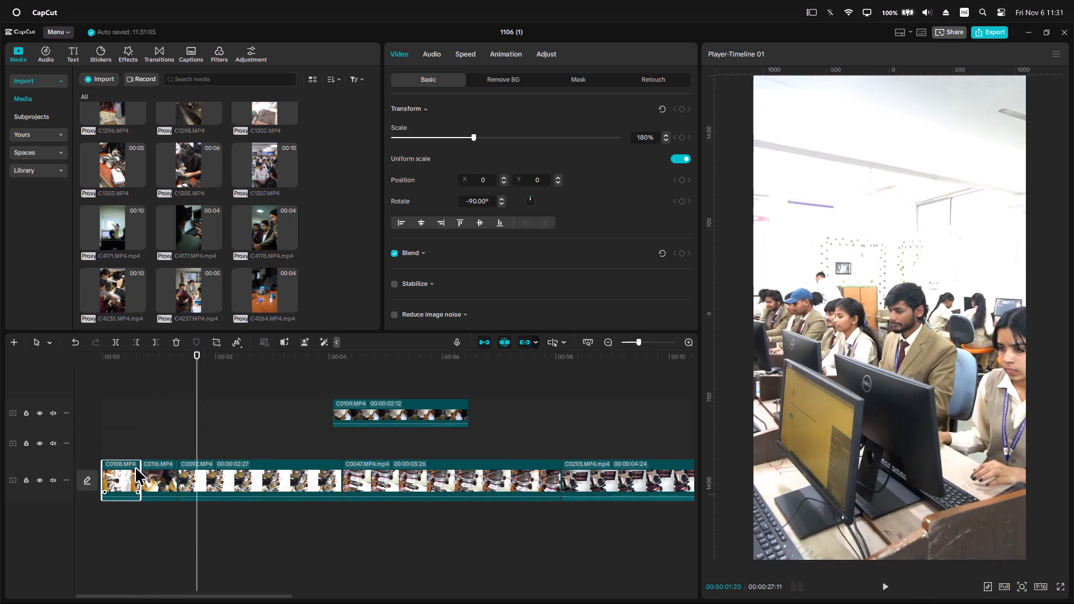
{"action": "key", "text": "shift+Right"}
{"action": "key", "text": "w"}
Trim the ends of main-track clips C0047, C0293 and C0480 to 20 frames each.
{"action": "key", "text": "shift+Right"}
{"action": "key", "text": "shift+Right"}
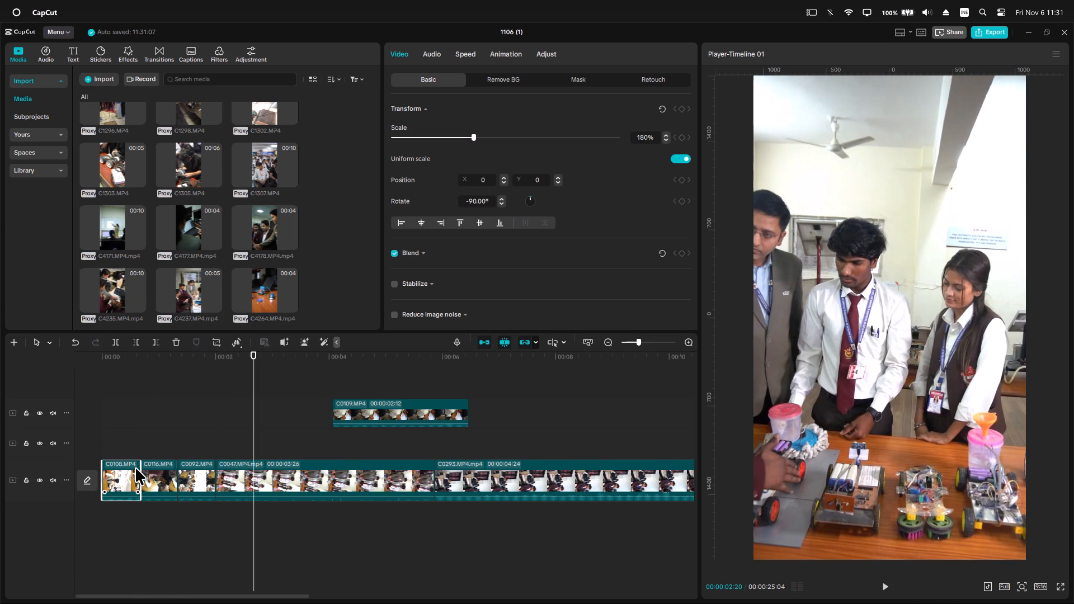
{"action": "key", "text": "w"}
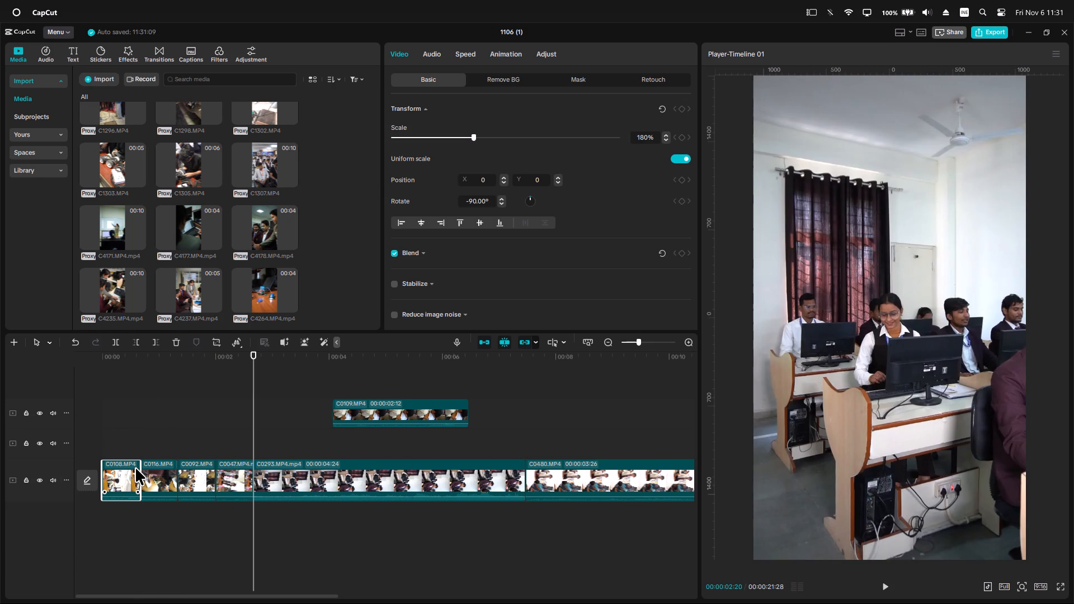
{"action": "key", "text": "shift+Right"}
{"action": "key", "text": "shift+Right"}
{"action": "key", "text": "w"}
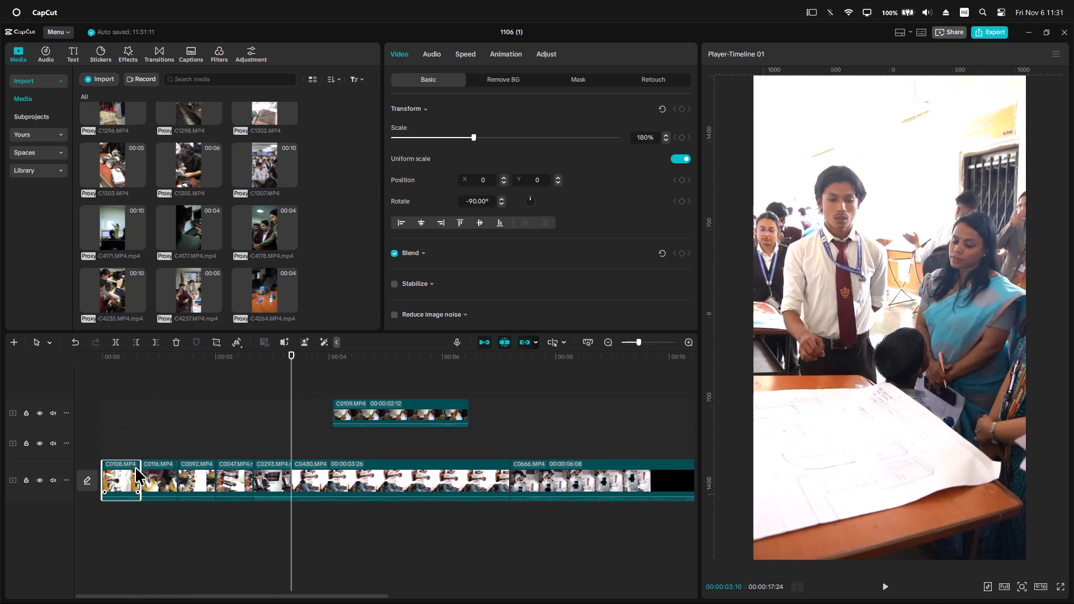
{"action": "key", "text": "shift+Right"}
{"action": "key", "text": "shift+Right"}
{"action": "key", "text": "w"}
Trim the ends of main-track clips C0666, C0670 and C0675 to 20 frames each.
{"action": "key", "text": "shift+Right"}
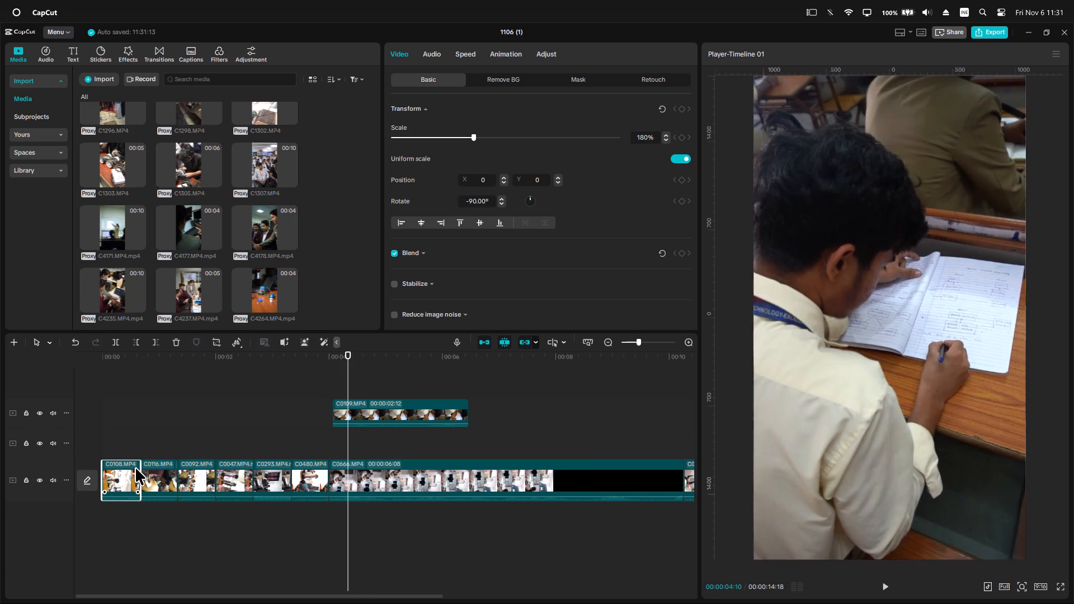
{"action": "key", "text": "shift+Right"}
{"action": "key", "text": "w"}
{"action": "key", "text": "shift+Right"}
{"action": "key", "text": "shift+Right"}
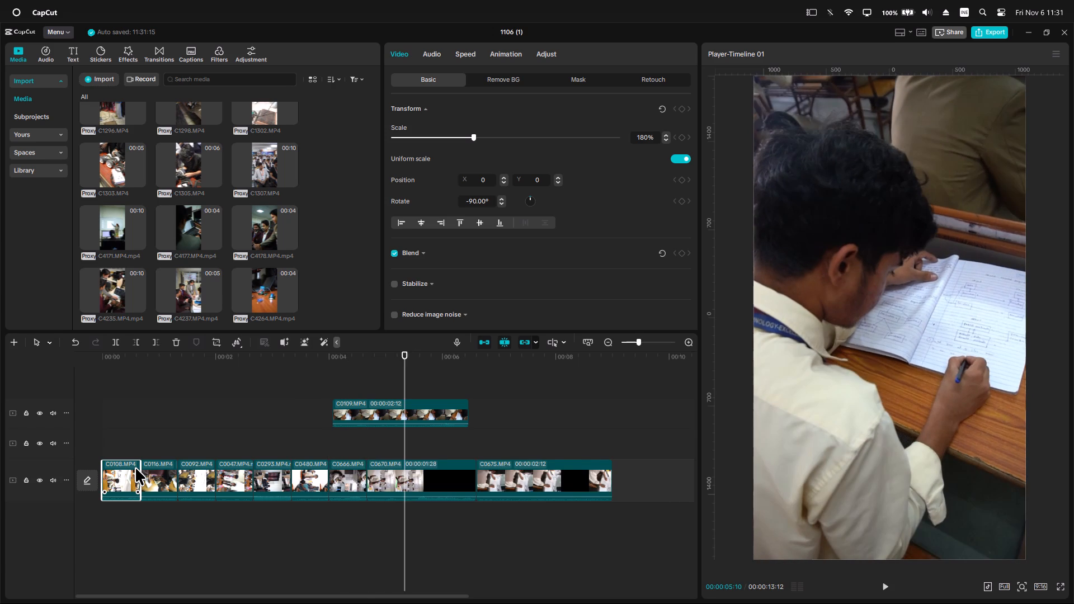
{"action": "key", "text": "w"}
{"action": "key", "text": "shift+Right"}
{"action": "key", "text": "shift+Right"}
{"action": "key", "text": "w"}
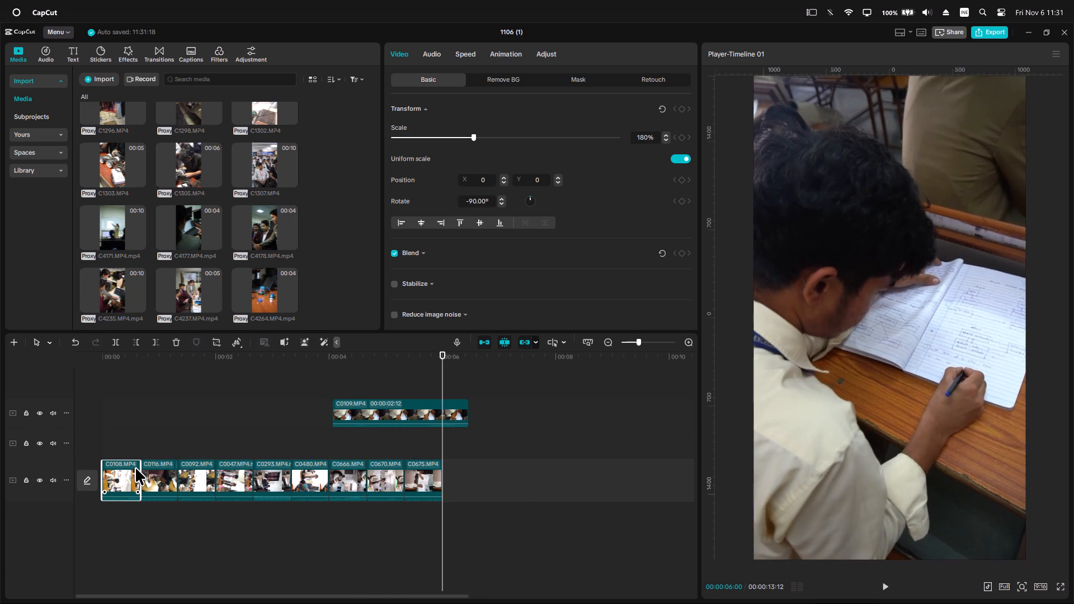
From the start of the timeline, shorten clips C0108, C0116, C0092 and C0047 to 10 frames each.
{"action": "scroll", "coordinate": [135, 468], "scroll_direction": "up", "scroll_amount": 1}
{"action": "left_click_drag", "start_coordinate": [166, 357], "coordinate": [154, 355]}
{"action": "left_click_drag", "start_coordinate": [154, 355], "coordinate": [35, 337]}
{"action": "scroll", "coordinate": [136, 438], "scroll_direction": "up", "scroll_amount": 4}
{"action": "key", "text": "shift+Right"}
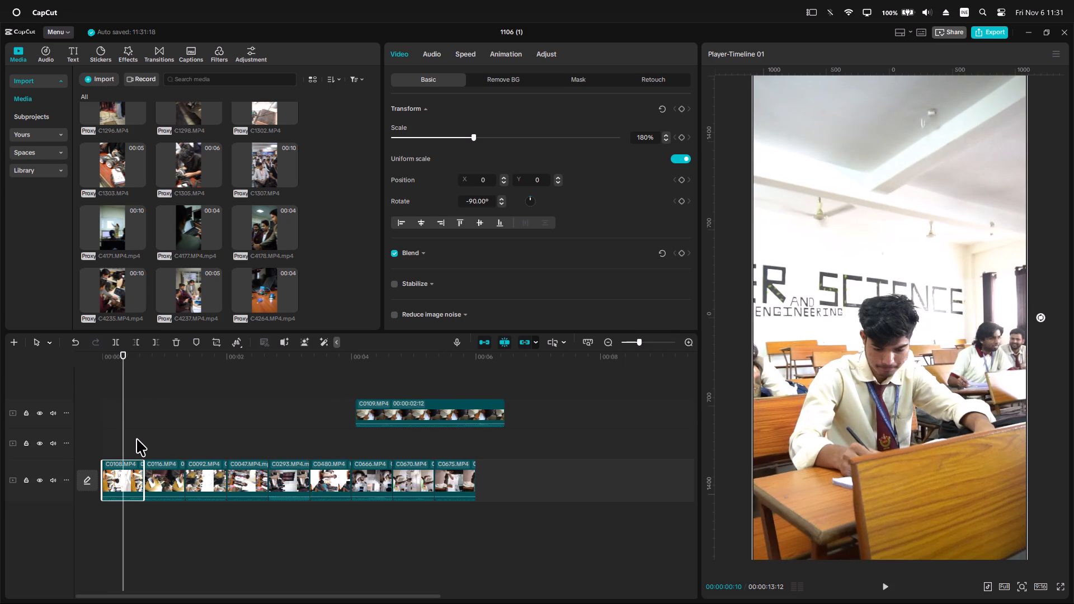
{"action": "key", "text": "w"}
{"action": "key", "text": "shift+Right"}
{"action": "key", "text": "w"}
{"action": "key", "text": "shift+Right"}
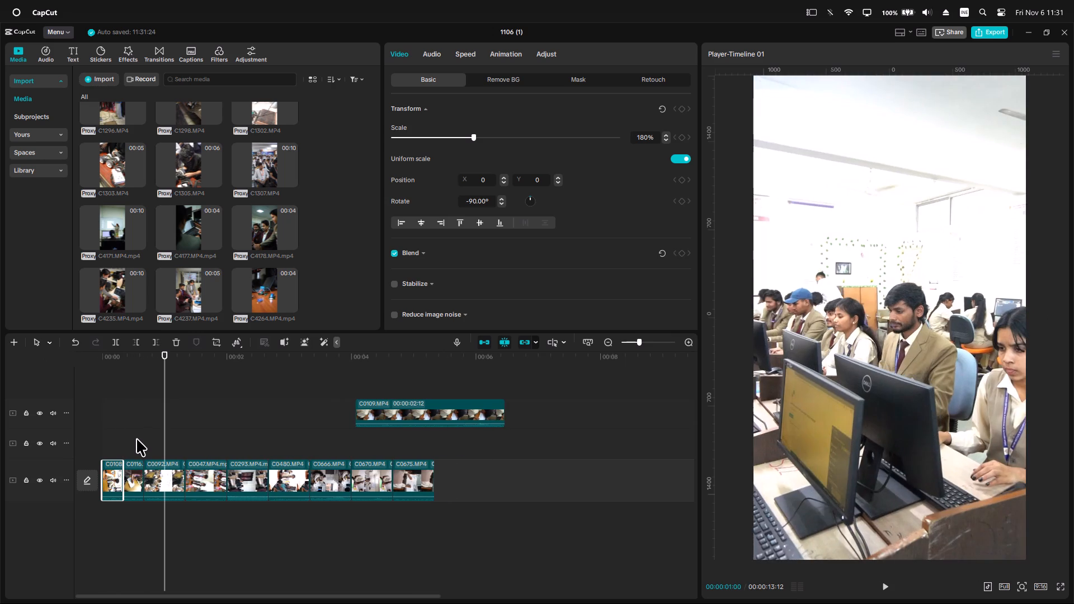
{"action": "key", "text": "w"}
{"action": "key", "text": "shift+Right"}
{"action": "key", "text": "w"}
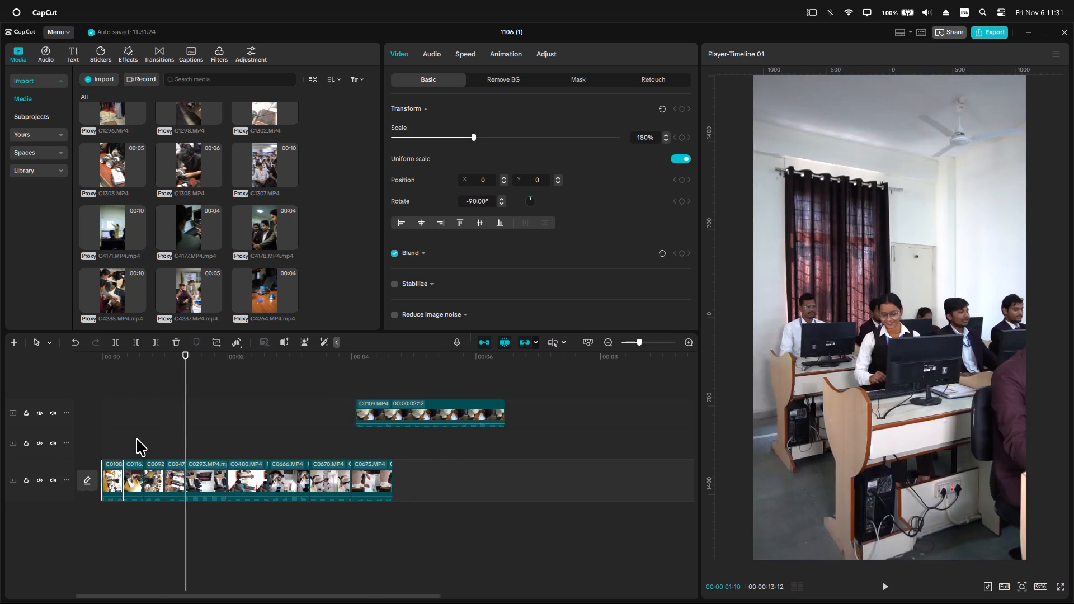
Shorten the remaining main-track clips, C0293, C0480, C0666, C0670 and C0675, to 10 frames each.
{"action": "key", "text": "shift+Right"}
{"action": "key", "text": "w"}
{"action": "key", "text": "Right"}
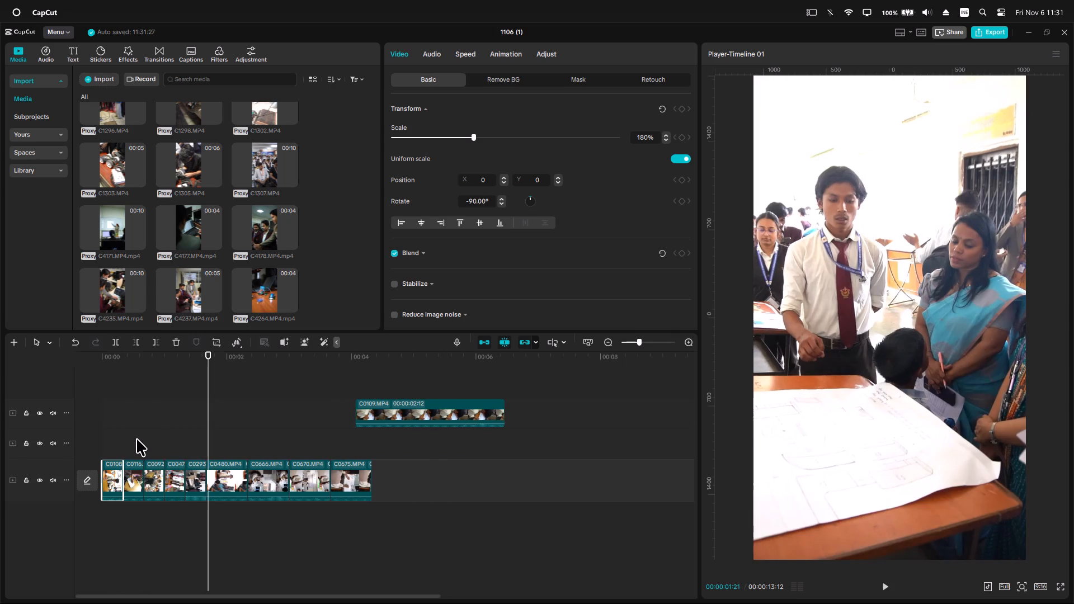
{"action": "key", "text": "Up"}
{"action": "key", "text": "shift+Right"}
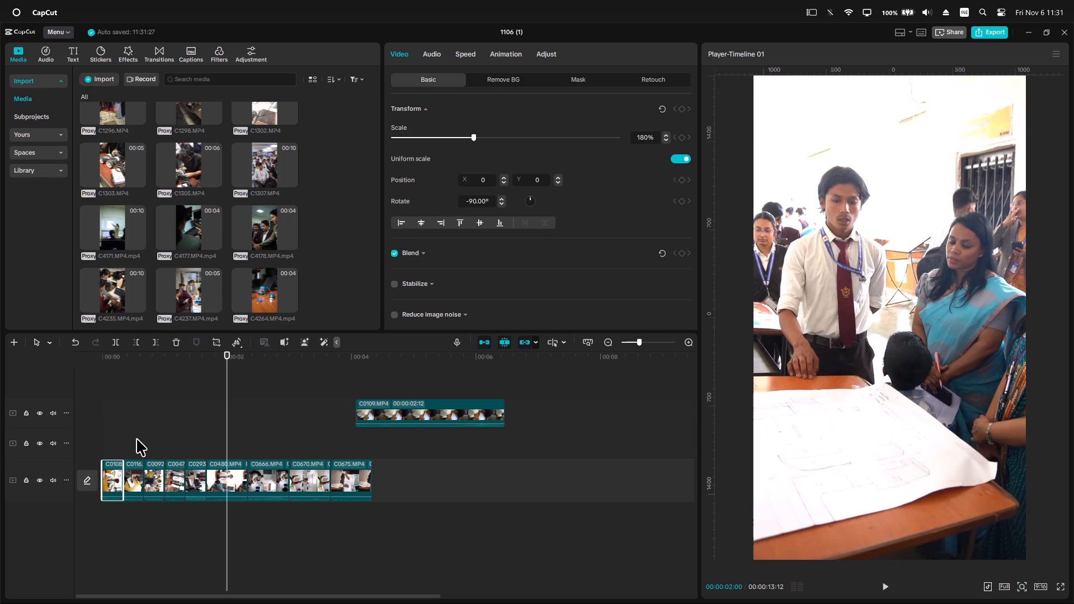
{"action": "key", "text": "w"}
{"action": "key", "text": "shift+Right"}
{"action": "key", "text": "w"}
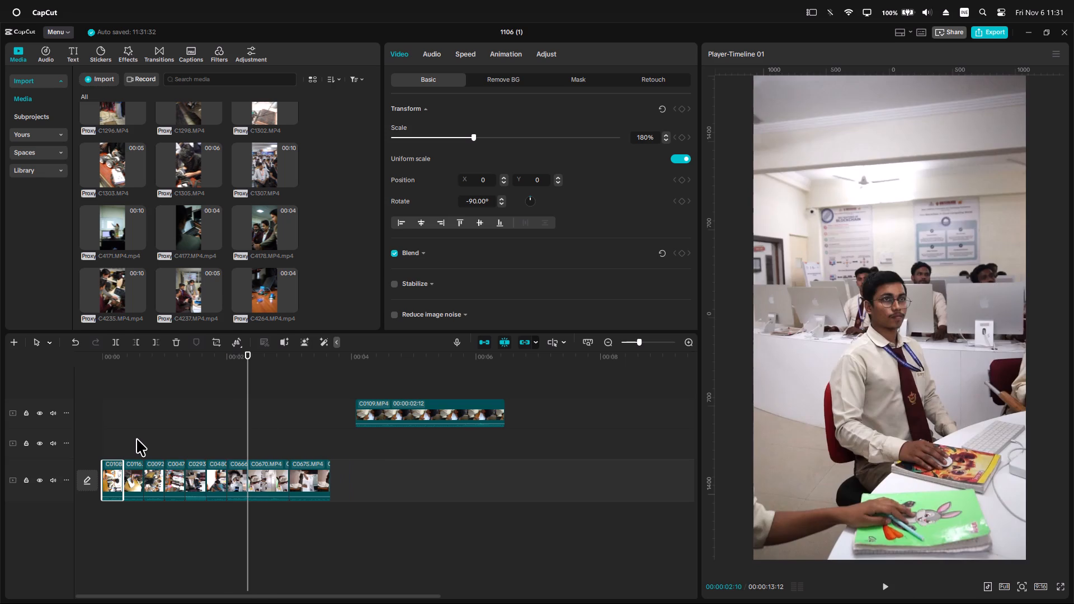
{"action": "key", "text": "shift+Right"}
{"action": "key", "text": "w"}
{"action": "key", "text": "shift+Right"}
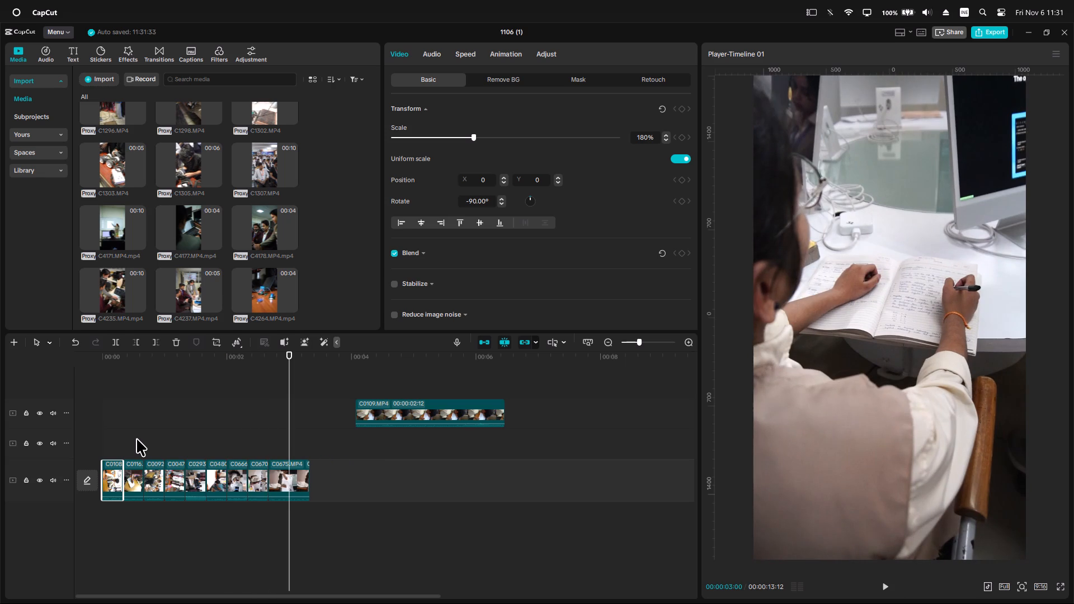
{"action": "key", "text": "w"}
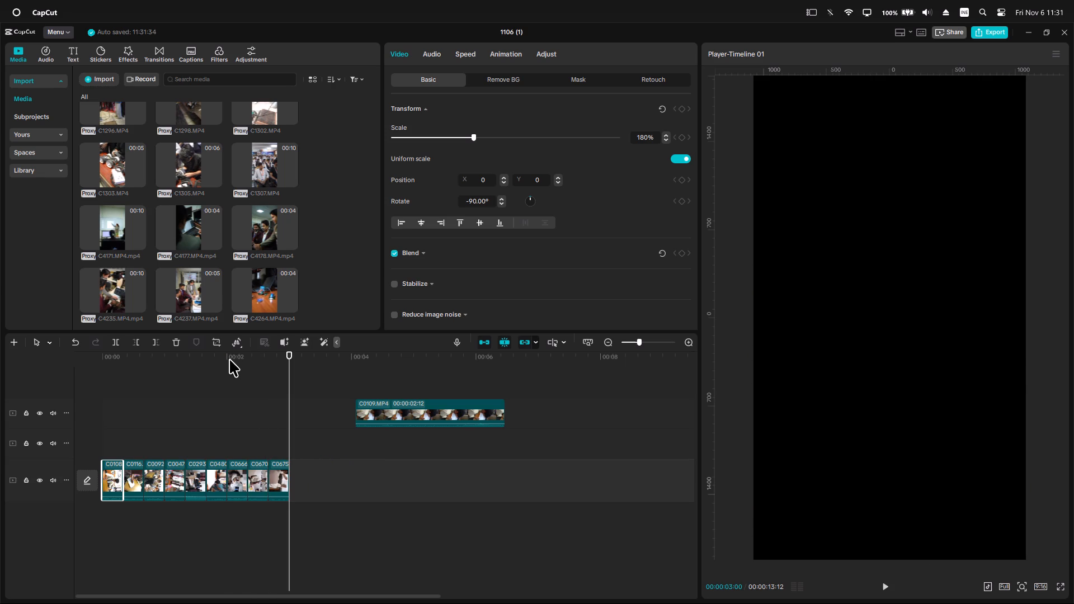
Play back the main-track sequence from the beginning to review its pacing.
{"action": "left_click_drag", "start_coordinate": [229, 358], "coordinate": [0, 361]}
{"action": "key", "text": "space"}
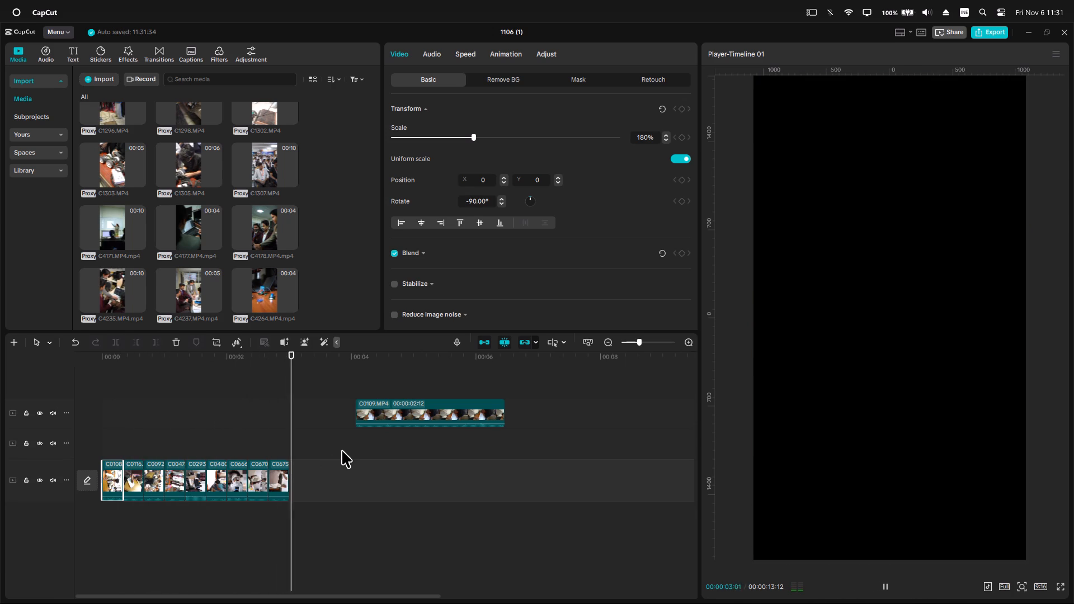
{"action": "key", "text": "space"}
{"action": "left_click_drag", "start_coordinate": [280, 359], "coordinate": [0, 353]}
{"action": "key", "text": "space"}
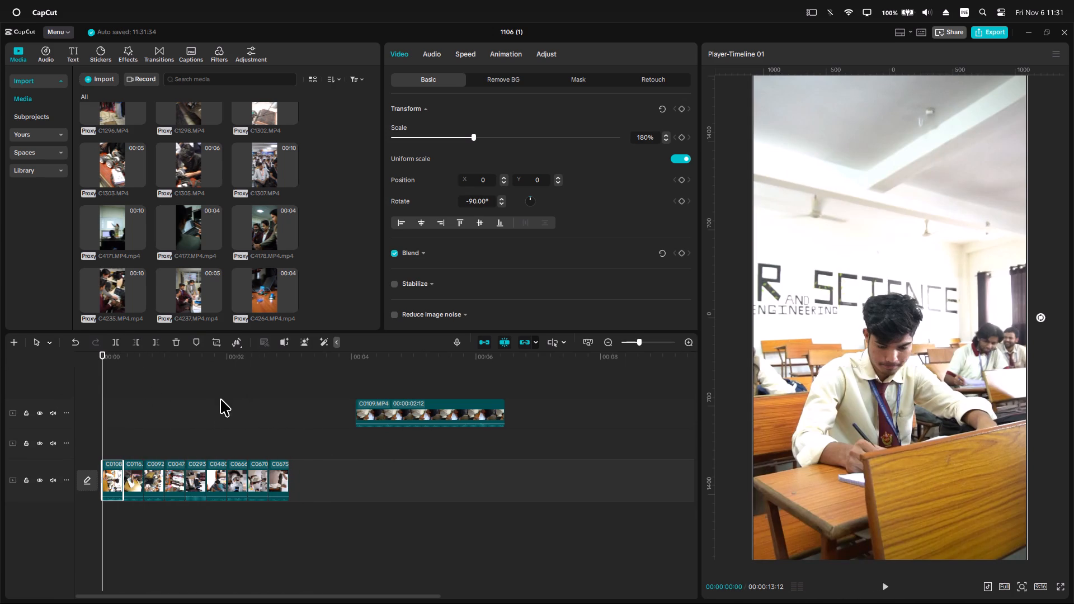
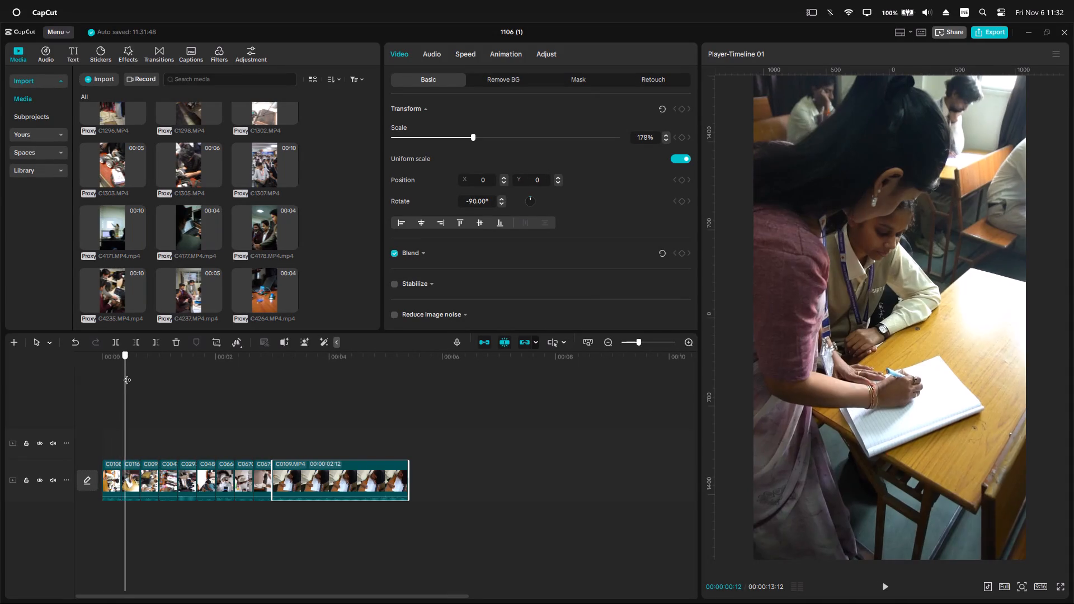
Extend clip C0666 to 00:00:01:24 and cut away its start up to the view from behind the student at the monitor.
{"action": "left_click_drag", "start_coordinate": [127, 374], "coordinate": [168, 389]}
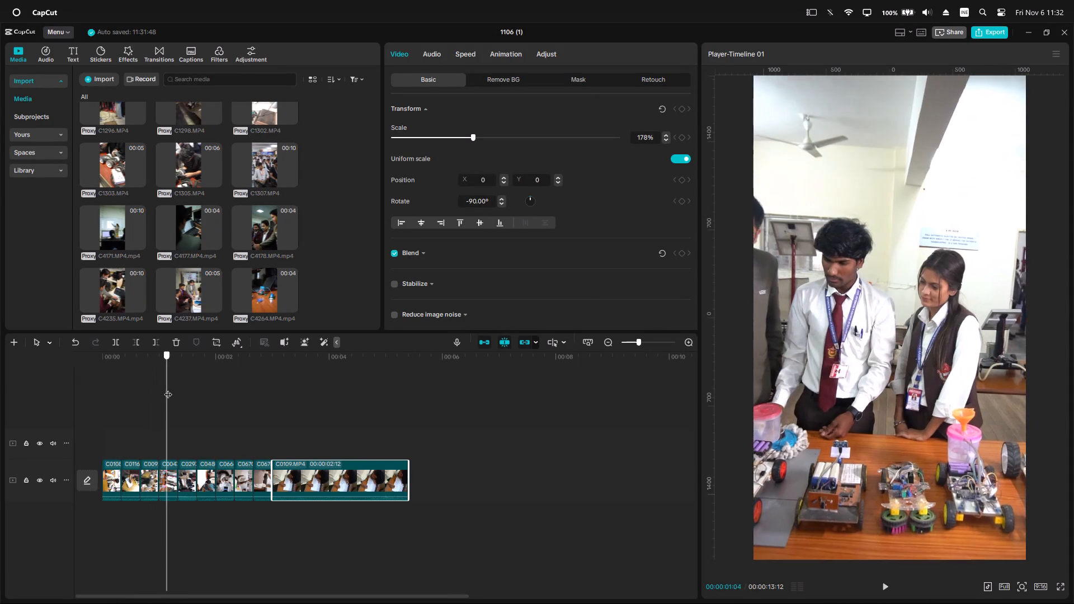
{"action": "left_click_drag", "start_coordinate": [168, 389], "coordinate": [216, 408]}
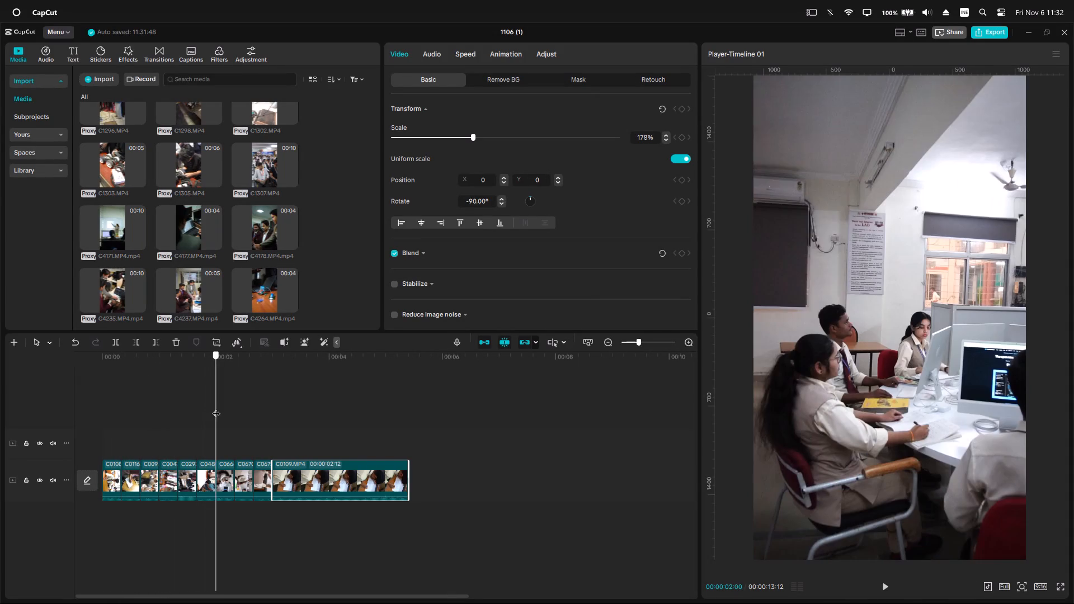
{"action": "left_click_drag", "start_coordinate": [216, 408], "coordinate": [221, 412]}
{"action": "left_click", "coordinate": [227, 482]}
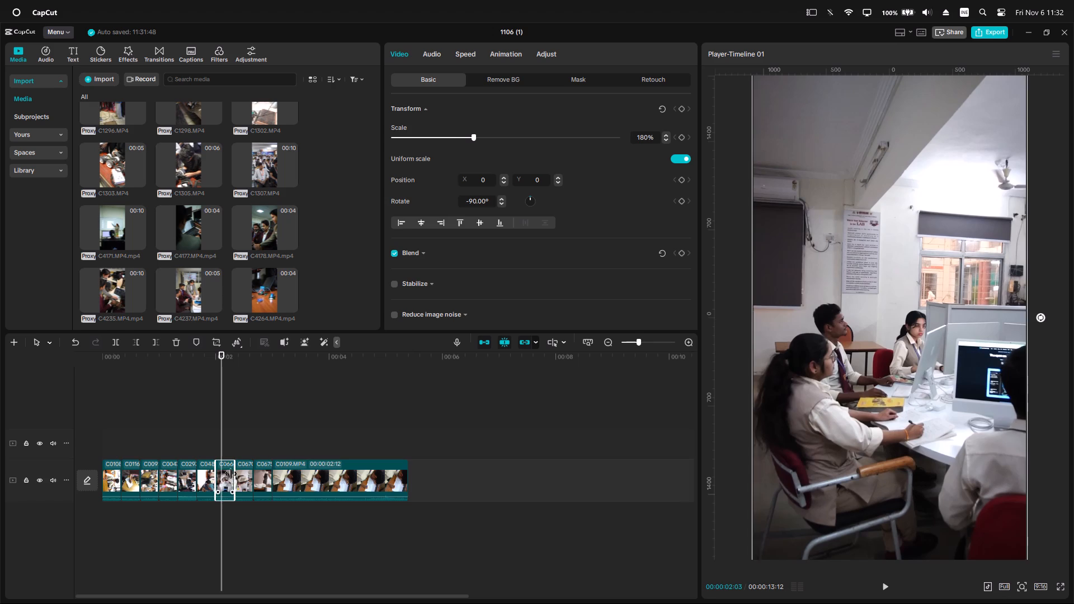
{"action": "left_click_drag", "start_coordinate": [237, 470], "coordinate": [317, 482]}
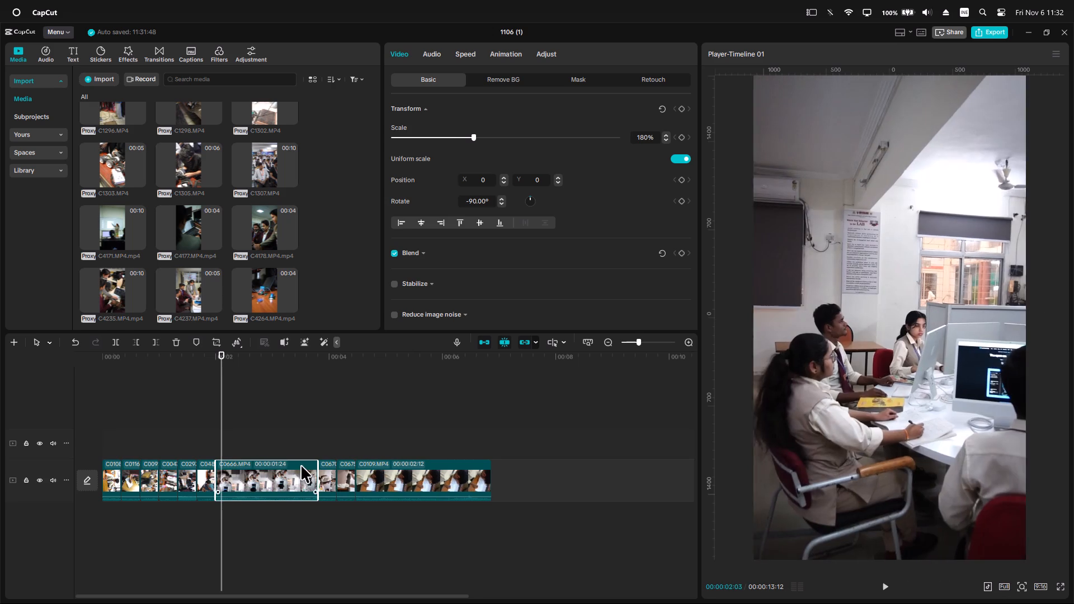
{"action": "left_click_drag", "start_coordinate": [225, 376], "coordinate": [252, 390]}
{"action": "left_click", "coordinate": [217, 352]}
{"action": "left_click_drag", "start_coordinate": [220, 354], "coordinate": [266, 377]}
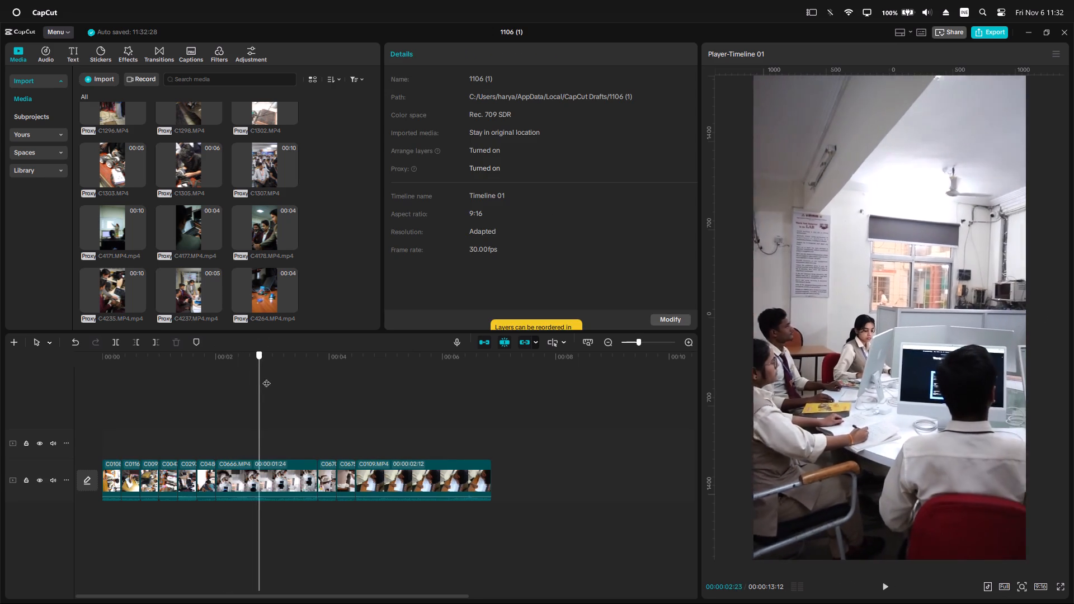
{"action": "left_click_drag", "start_coordinate": [266, 377], "coordinate": [303, 397]}
{"action": "key", "text": "q"}
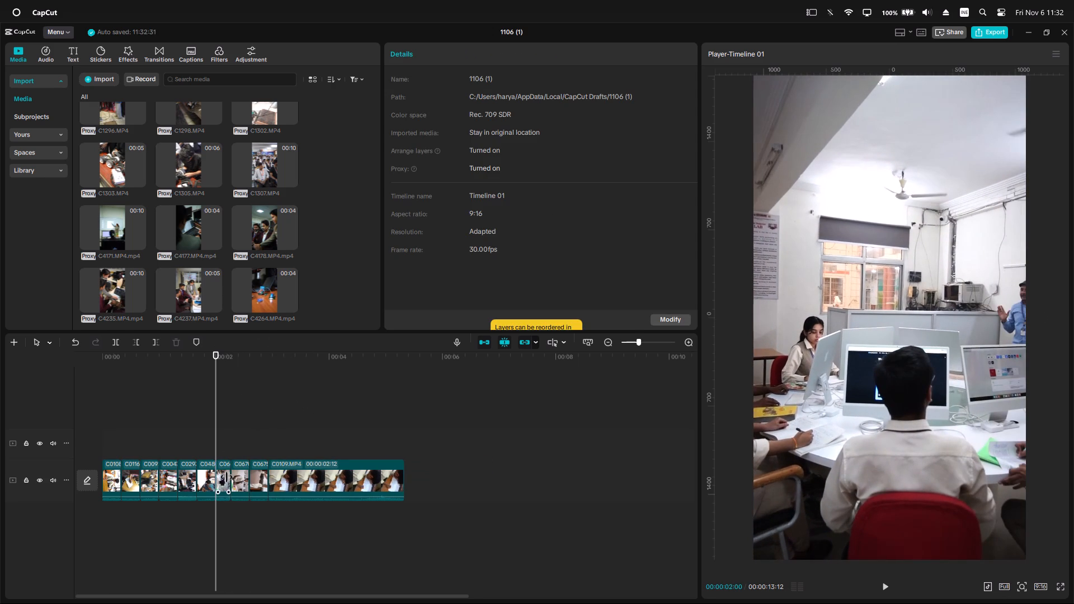
Extend the end of the retrimmed clip C0666 so that it lasts 10 frames.
{"action": "scroll", "coordinate": [229, 476], "scroll_direction": "up", "scroll_amount": 9, "text": "ctrl"}
{"action": "key", "text": "shift+Right"}
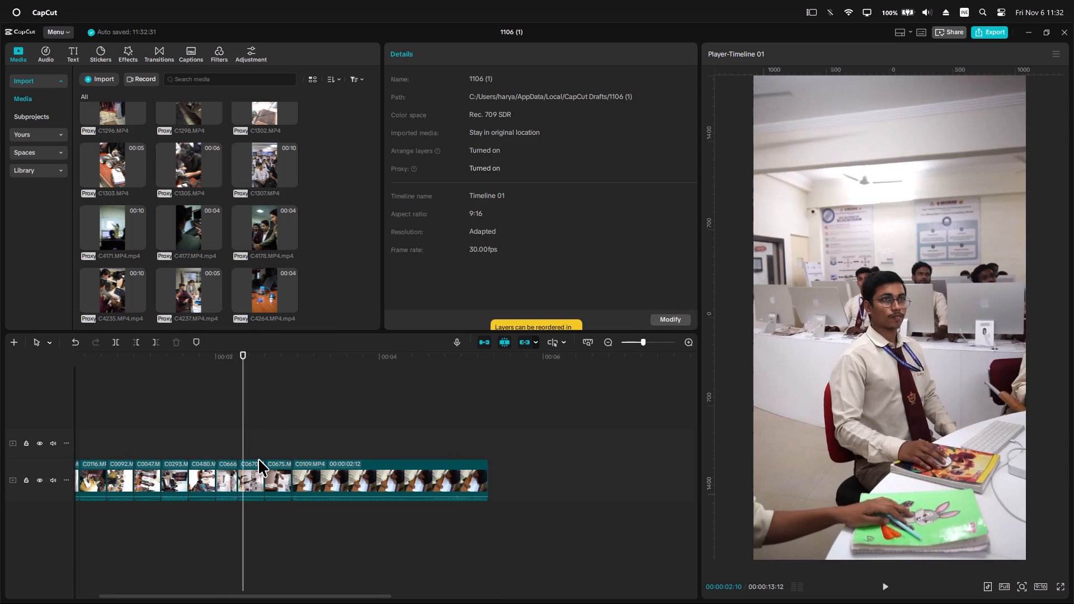
{"action": "scroll", "coordinate": [258, 459], "scroll_direction": "up", "scroll_amount": 9, "text": "ctrl"}
{"action": "left_click", "coordinate": [222, 464]}
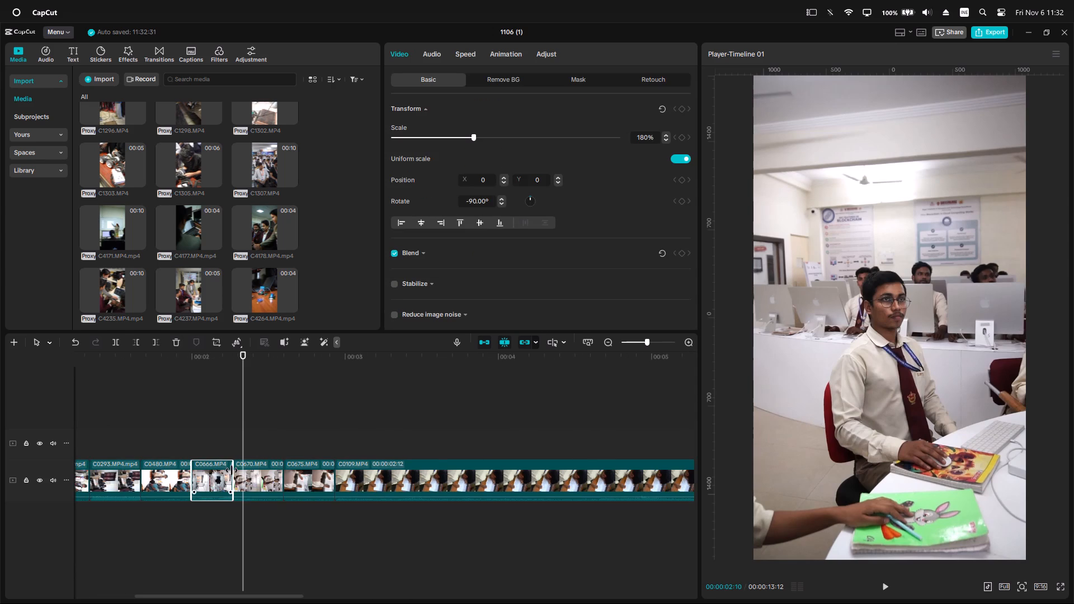
{"action": "left_click_drag", "start_coordinate": [232, 470], "coordinate": [241, 475]}
Scrub through clips C0670, C0675 and C0109 to review the cuts after C0666.
{"action": "left_click_drag", "start_coordinate": [242, 369], "coordinate": [255, 375]}
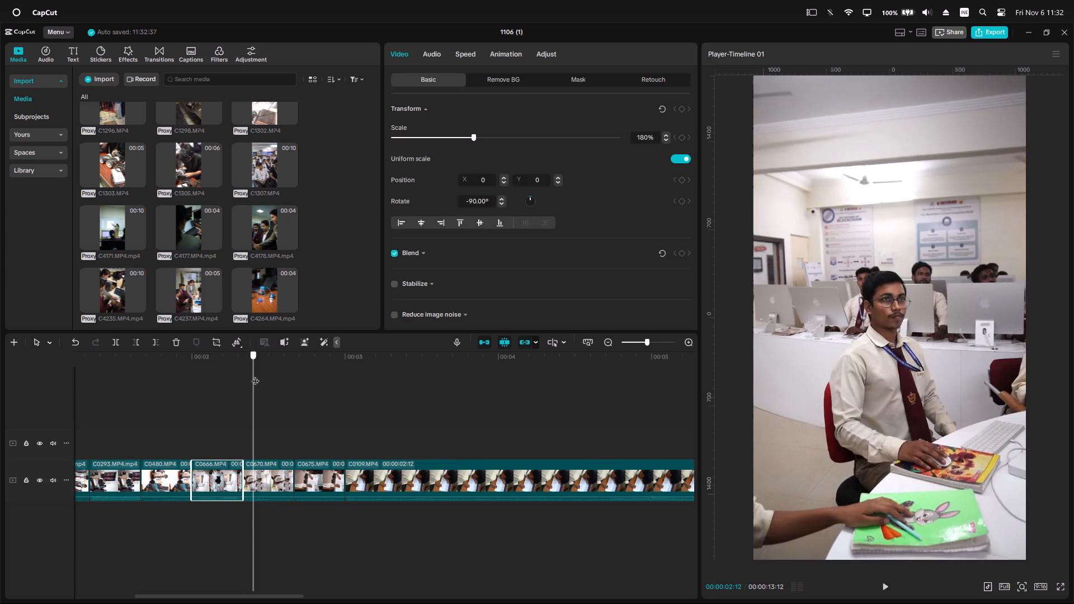
{"action": "left_click_drag", "start_coordinate": [255, 375], "coordinate": [321, 408]}
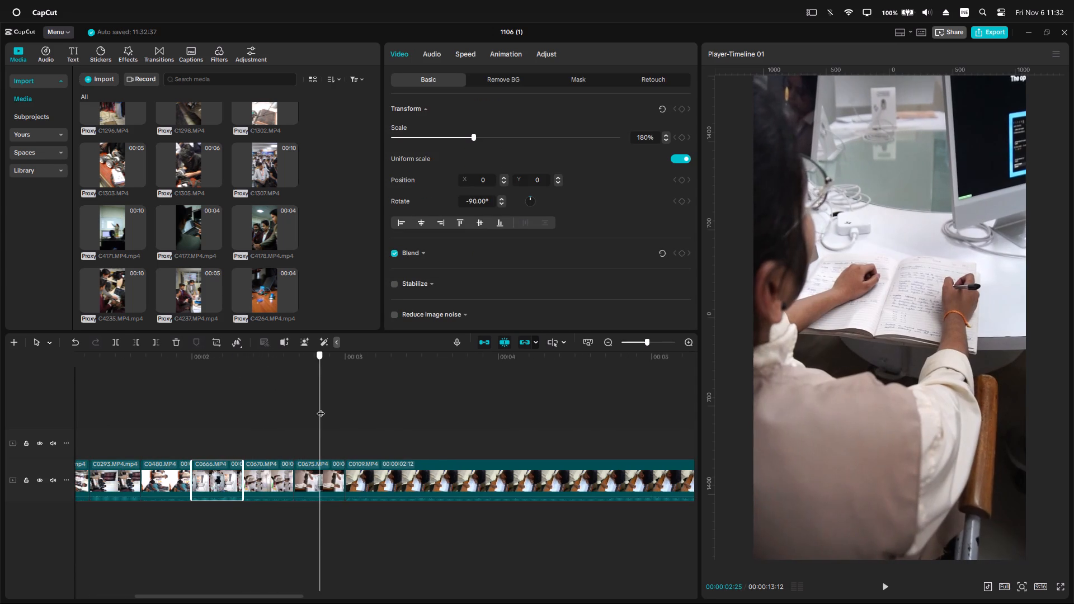
{"action": "left_click_drag", "start_coordinate": [321, 408], "coordinate": [354, 425]}
{"action": "scroll", "coordinate": [354, 425], "scroll_direction": "down", "scroll_amount": 14, "text": "ctrl"}
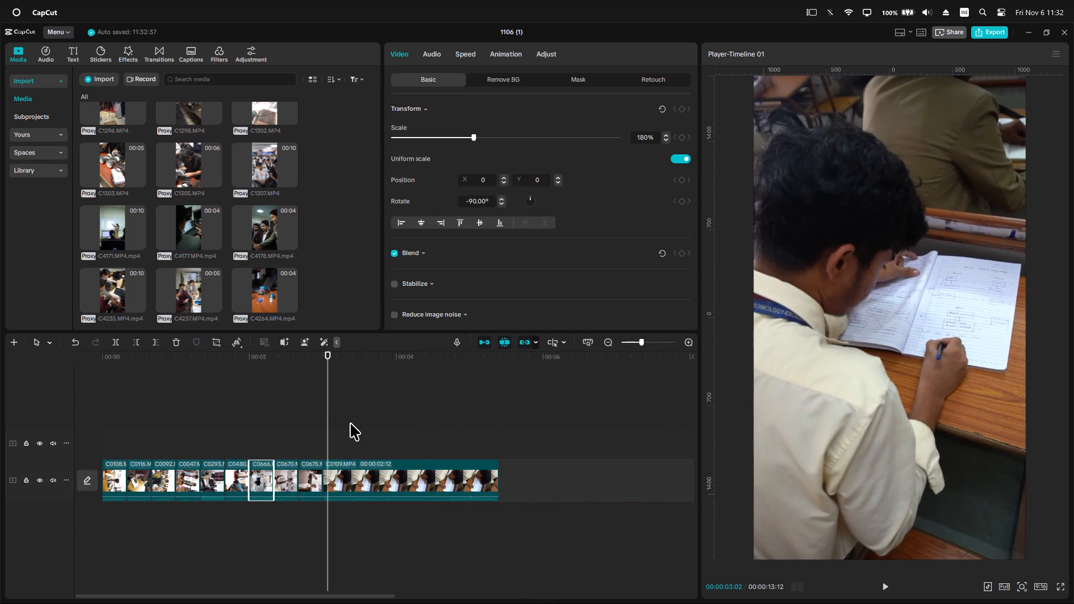
{"action": "left_click", "coordinate": [301, 383]}
{"action": "left_click_drag", "start_coordinate": [305, 372], "coordinate": [314, 378]}
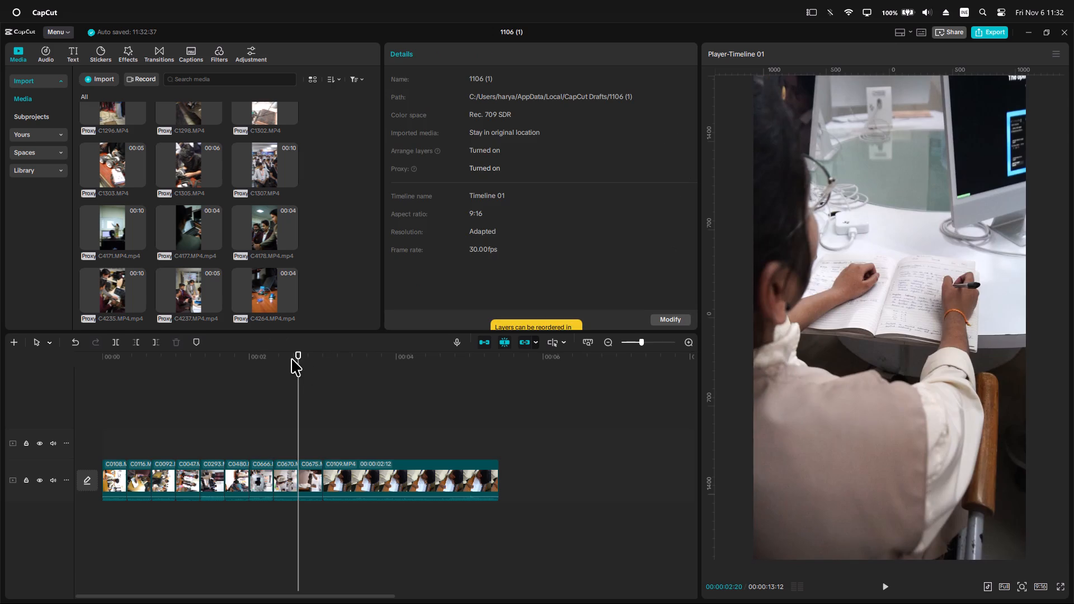
{"action": "left_click", "coordinate": [291, 358]}
{"action": "left_click_drag", "start_coordinate": [294, 361], "coordinate": [185, 374]}
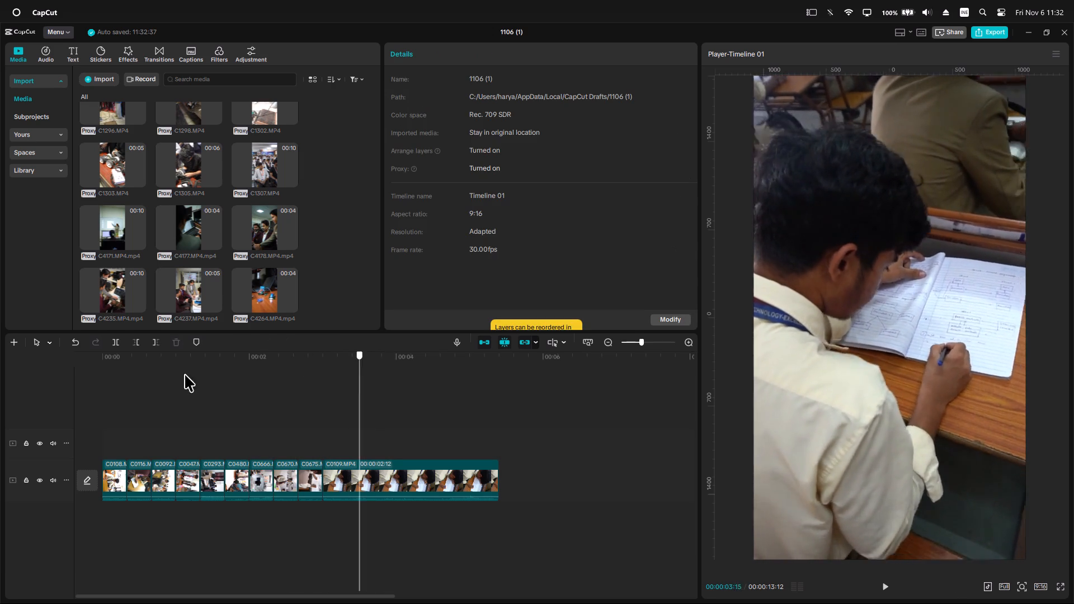
Add a custom adjustment layer above the main track from the timeline start, covering clips C0108 through C0675.
{"action": "left_click_drag", "start_coordinate": [185, 374], "coordinate": [0, 325]}
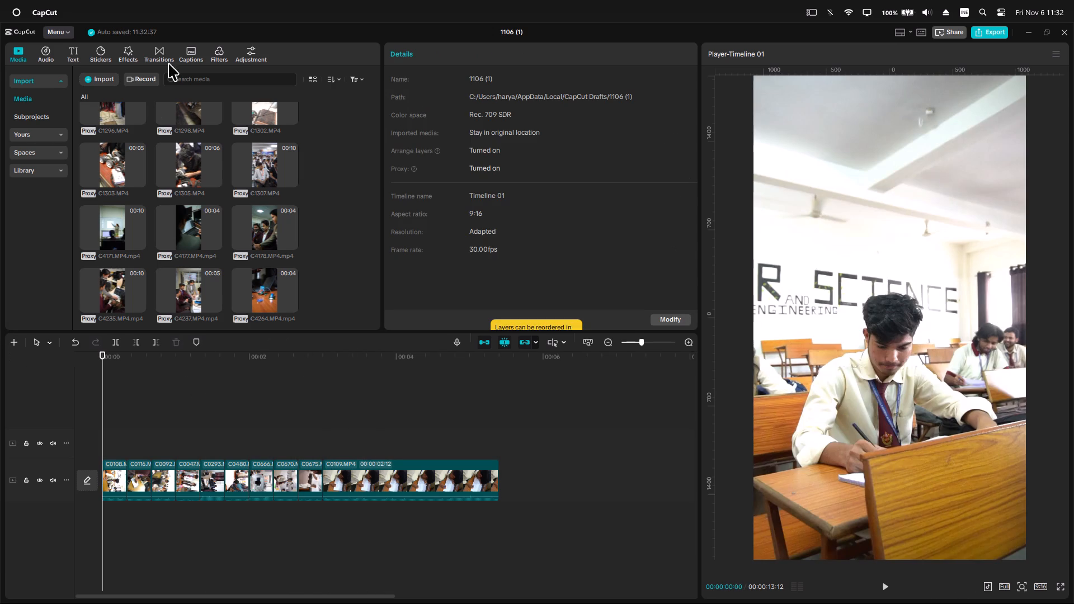
{"action": "left_click", "coordinate": [247, 56]}
{"action": "left_click_drag", "start_coordinate": [102, 90], "coordinate": [93, 393]}
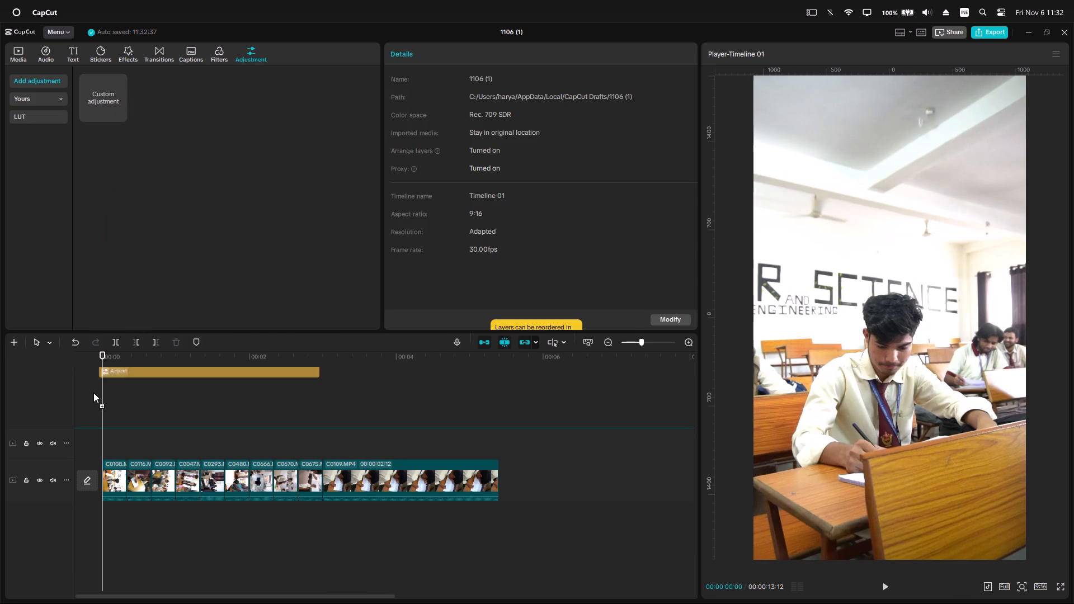
{"action": "left_click_drag", "start_coordinate": [93, 393], "coordinate": [86, 451]}
{"action": "left_click", "coordinate": [193, 418]}
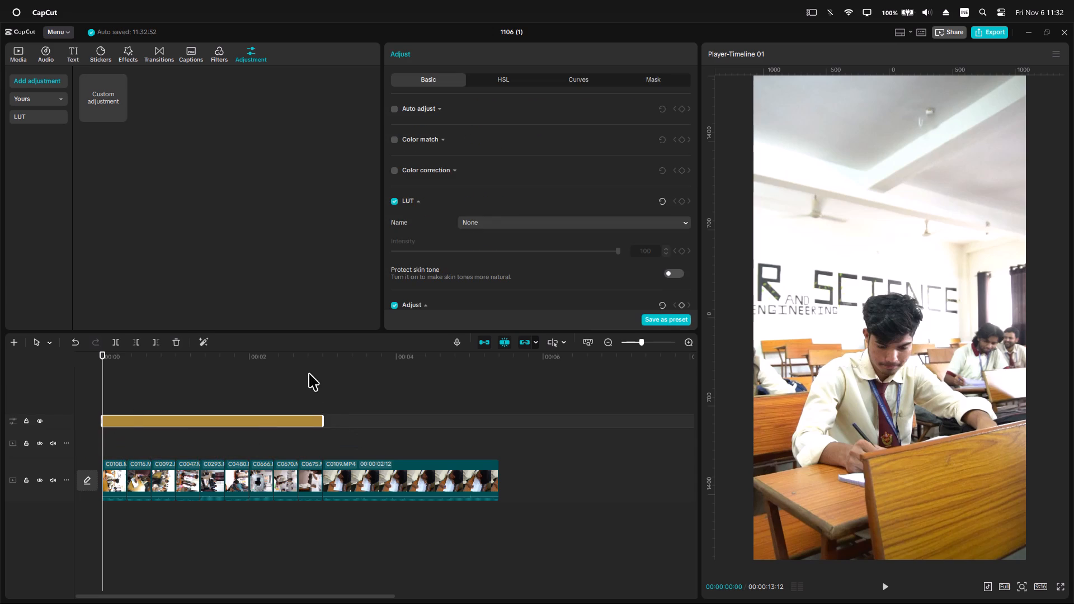
{"action": "left_click", "coordinate": [312, 364]}
{"action": "left_click_drag", "start_coordinate": [312, 364], "coordinate": [324, 371]}
{"action": "left_click", "coordinate": [321, 424]}
Make the adjustment layer black and white by setting saturation to -50, and set its exposure to -8.
{"action": "left_click", "coordinate": [291, 364]}
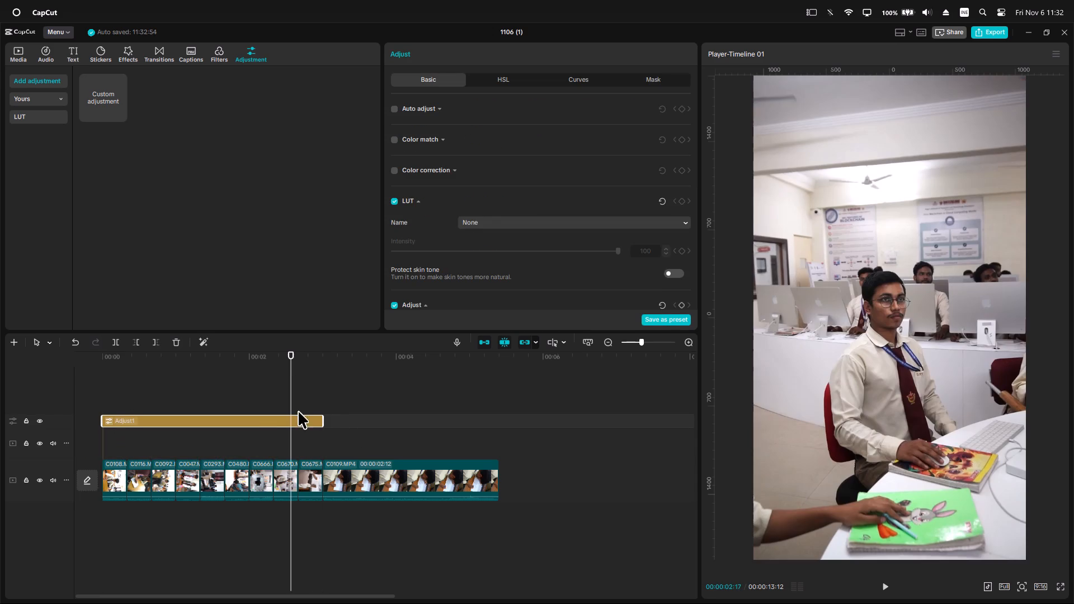
{"action": "left_click", "coordinate": [298, 424]}
{"action": "scroll", "coordinate": [473, 172], "scroll_direction": "down", "scroll_amount": 3}
{"action": "scroll", "coordinate": [473, 172], "scroll_direction": "up", "scroll_amount": 7}
{"action": "scroll", "coordinate": [473, 172], "scroll_direction": "down", "scroll_amount": 3}
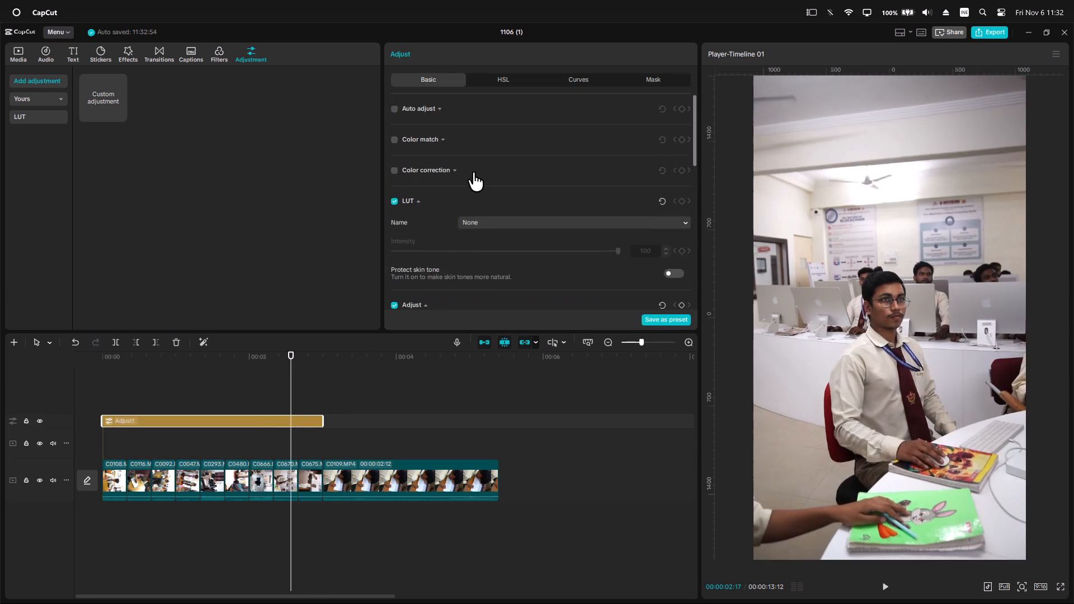
{"action": "scroll", "coordinate": [473, 172], "scroll_direction": "down", "scroll_amount": 2}
{"action": "scroll", "coordinate": [473, 172], "scroll_direction": "up", "scroll_amount": 10}
{"action": "scroll", "coordinate": [500, 239], "scroll_direction": "down", "scroll_amount": 12}
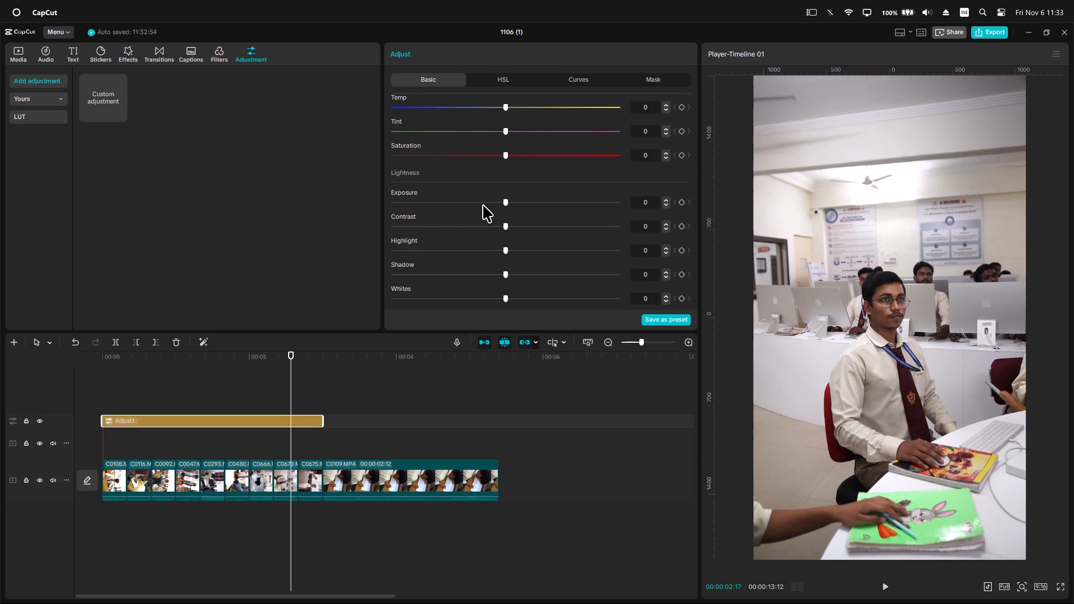
{"action": "left_click", "coordinate": [475, 202]}
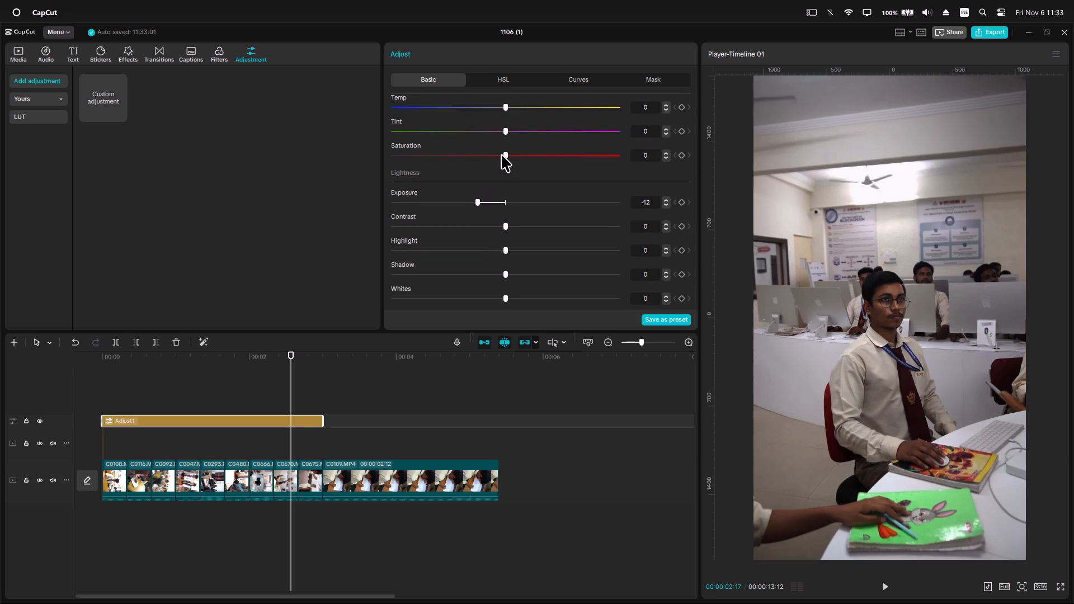
{"action": "left_click_drag", "start_coordinate": [503, 154], "coordinate": [235, 131]}
{"action": "left_click_drag", "start_coordinate": [484, 199], "coordinate": [509, 213]}
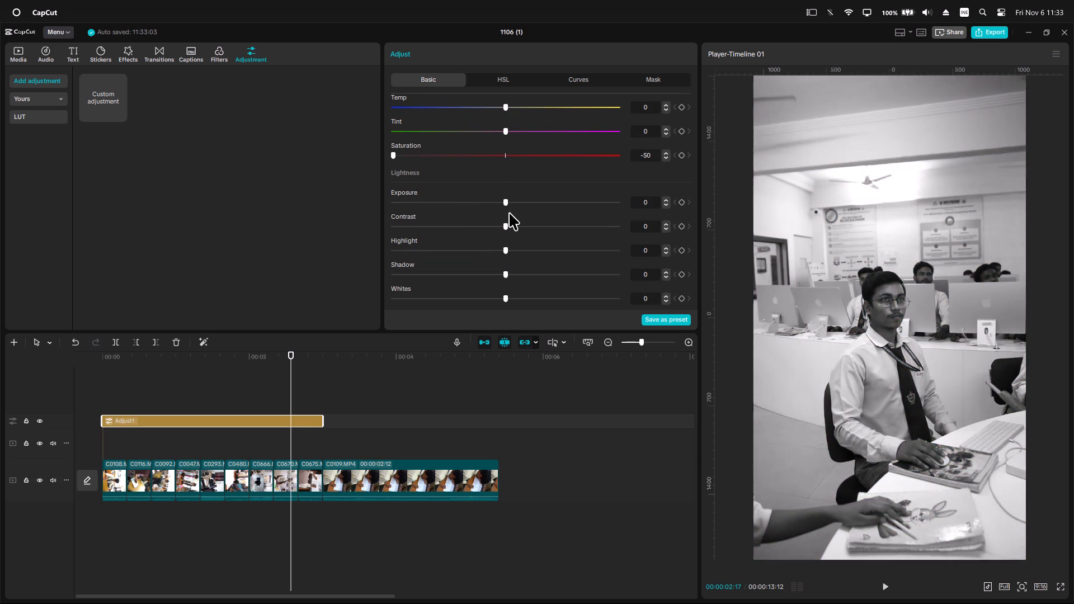
{"action": "left_click_drag", "start_coordinate": [509, 213], "coordinate": [485, 209]}
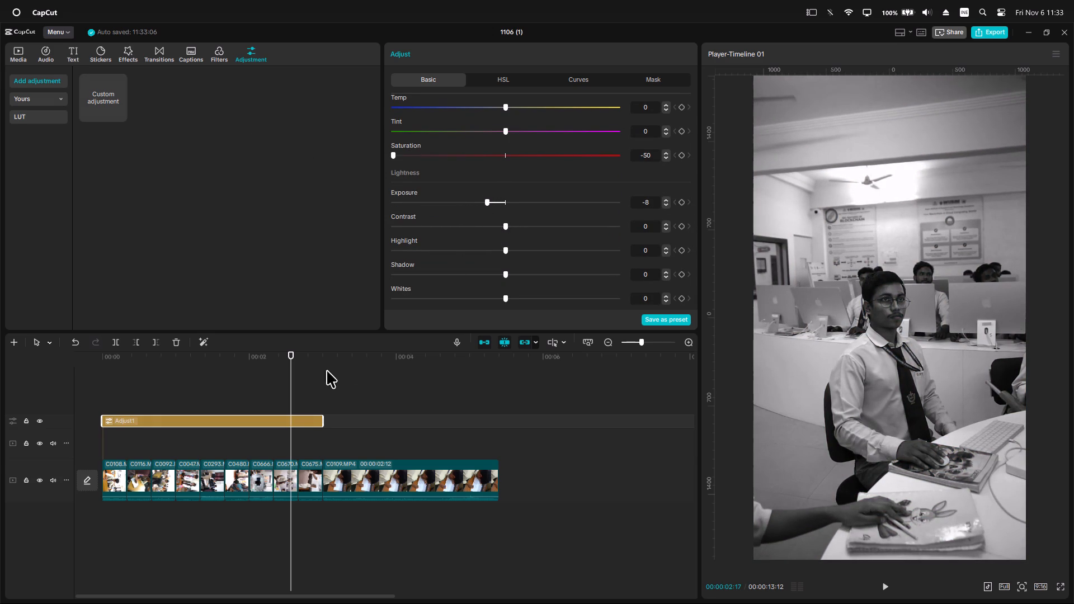
Return to the start of the timeline and open the text options.
{"action": "left_click_drag", "start_coordinate": [243, 362], "coordinate": [0, 293]}
{"action": "left_click", "coordinate": [78, 56]}
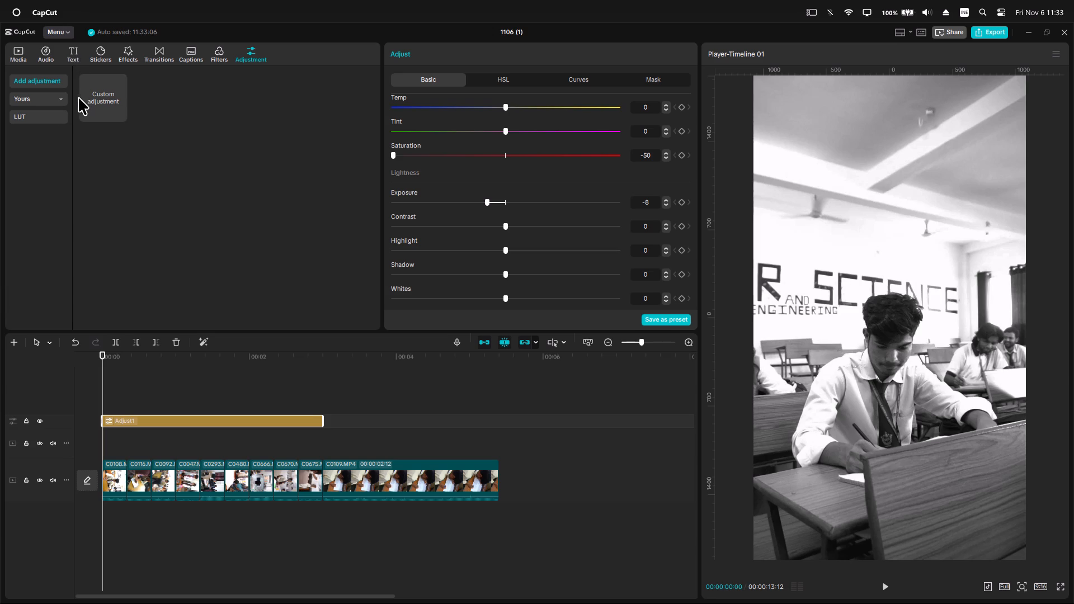
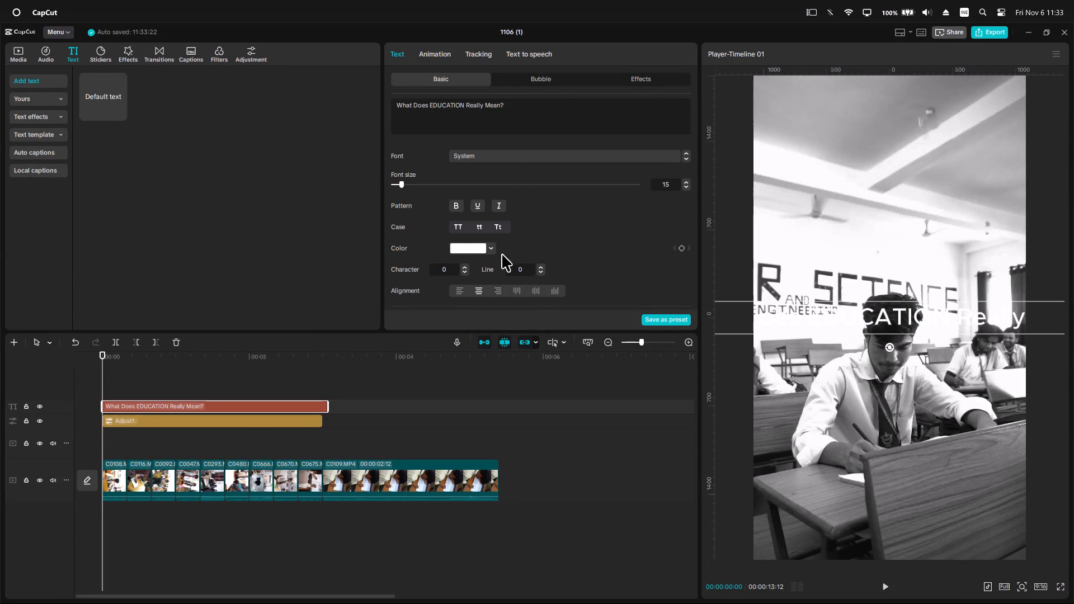
Duplicate the title text layer, trim the lower copy to "What Does" and the upper one to "EDUCATION Really Mean?".
{"action": "left_click", "coordinate": [233, 410]}
{"action": "key", "text": "ctrl+c"}
{"action": "key", "text": "ctrl+v"}
{"action": "left_click", "coordinate": [175, 420]}
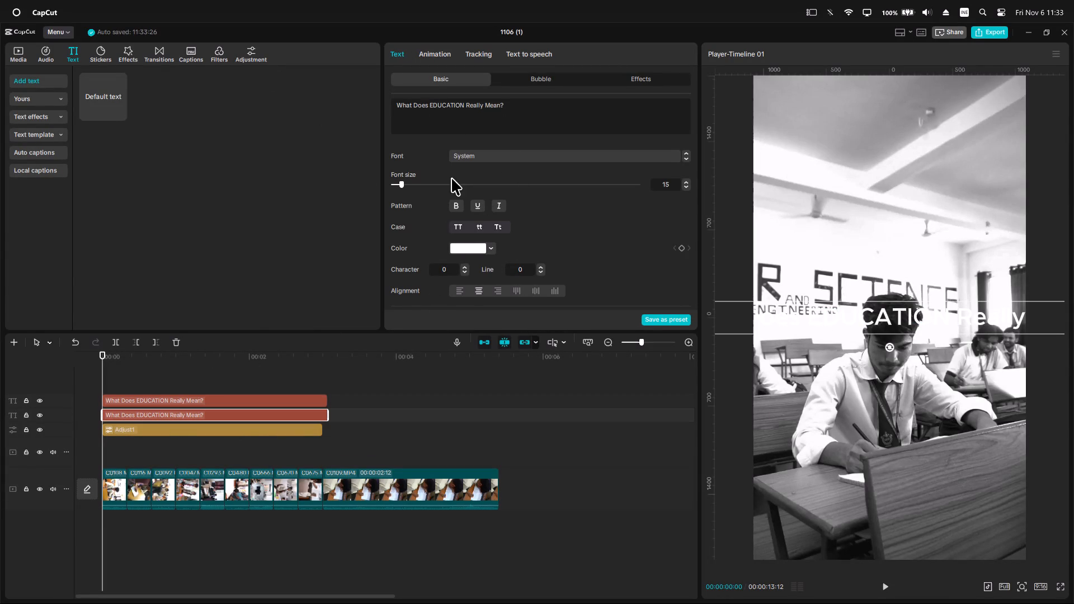
{"action": "left_click_drag", "start_coordinate": [427, 103], "coordinate": [545, 101]}
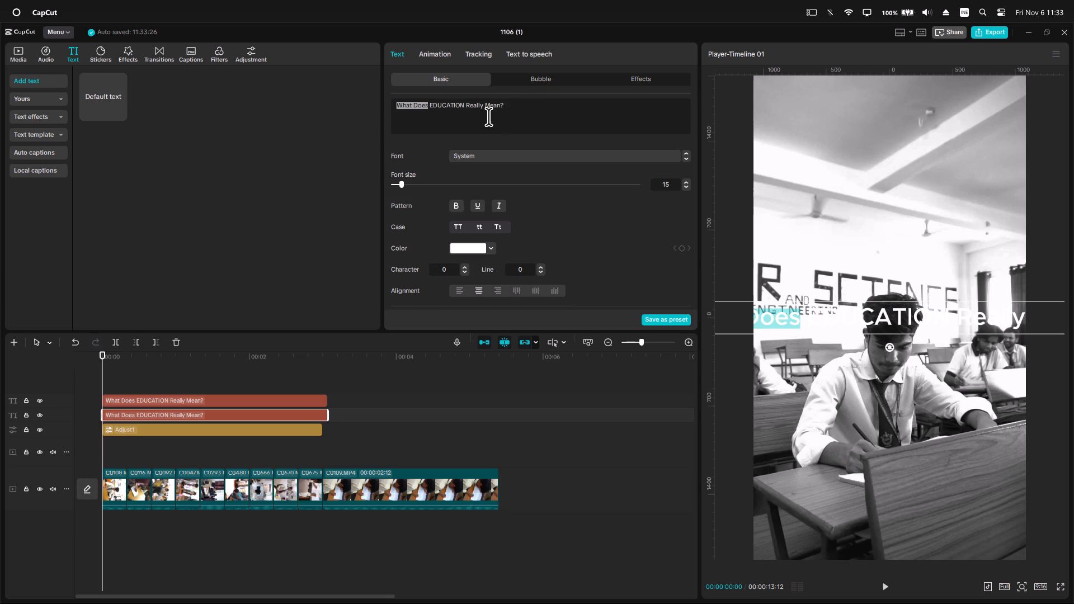
{"action": "left_click", "coordinate": [477, 107]}
{"action": "left_click_drag", "start_coordinate": [429, 105], "coordinate": [520, 110]}
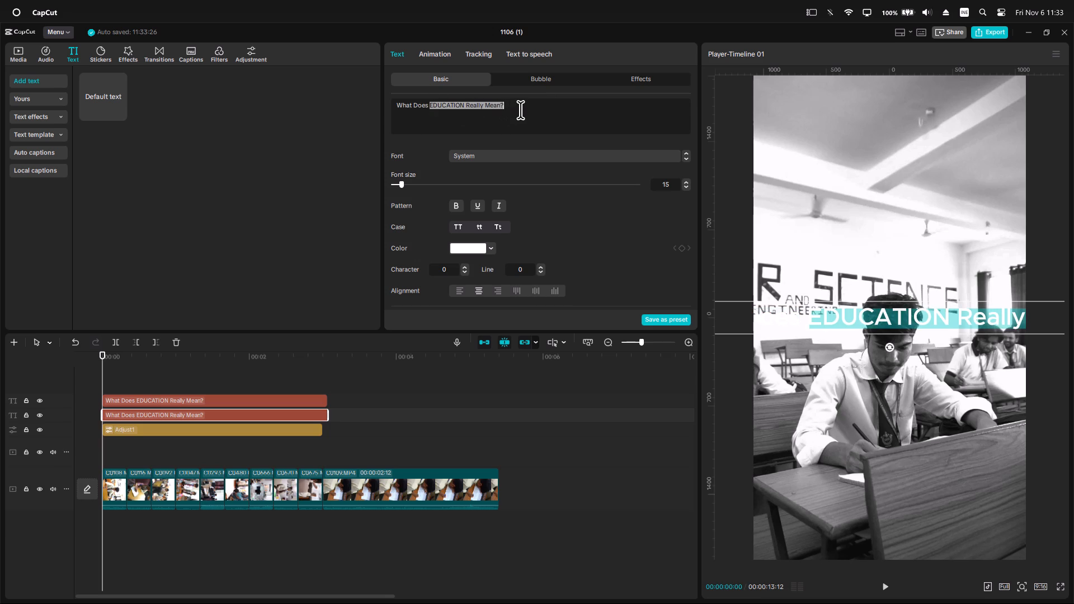
{"action": "key", "text": "BackSpace"}
{"action": "key", "text": "BackSpace"}
{"action": "left_click", "coordinate": [184, 398]}
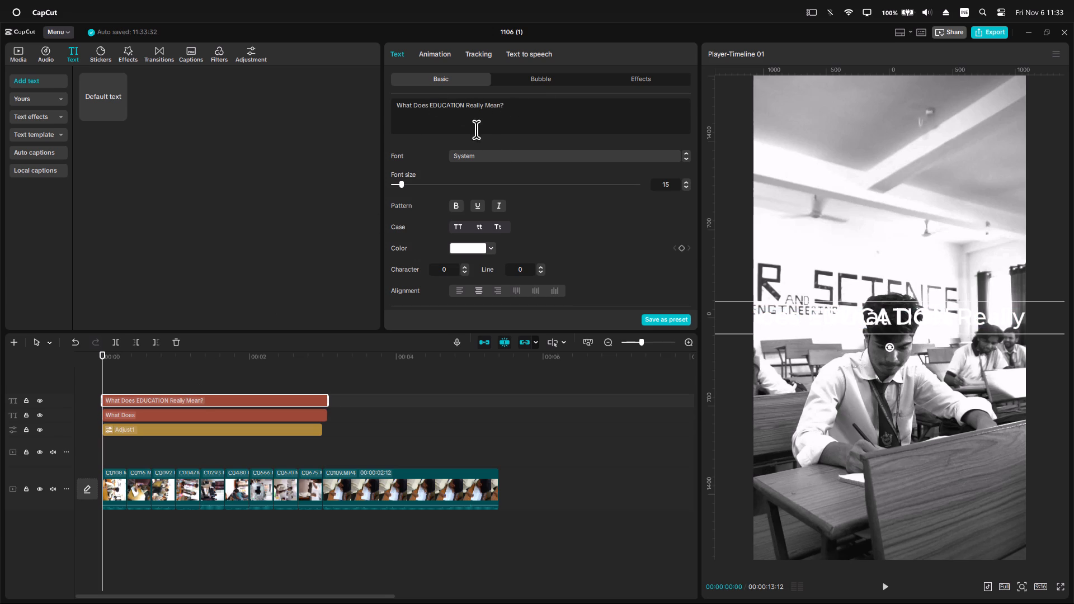
{"action": "left_click_drag", "start_coordinate": [429, 103], "coordinate": [377, 103]}
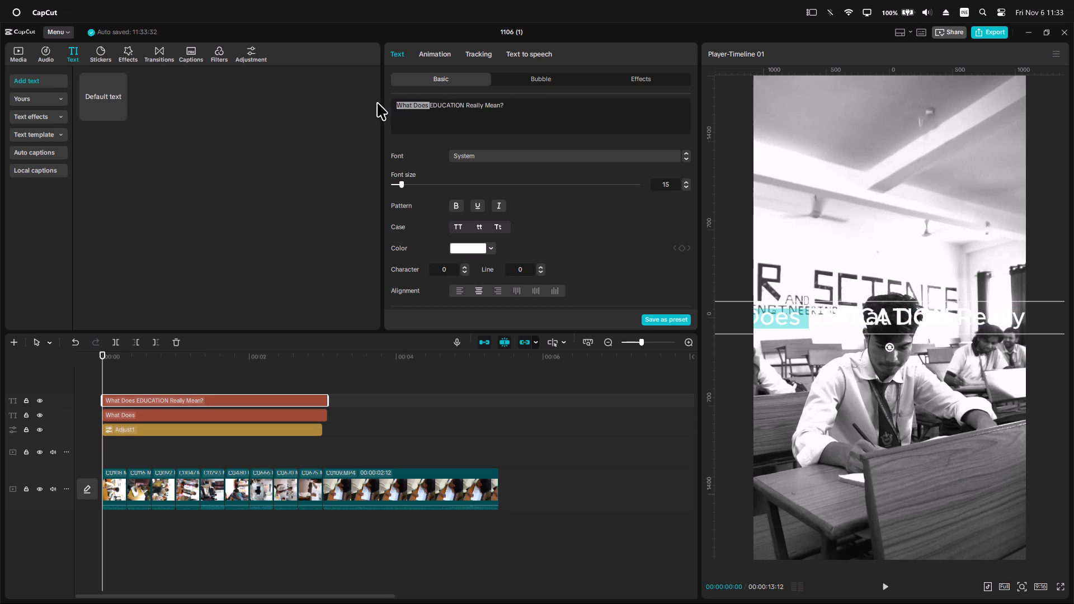
{"action": "key", "text": "BackSpace"}
Duplicate the "EDUCATION Really Mean?" layer, cut the lower copy to "Really Mean?" and the upper one to "EDUCATION".
{"action": "left_click", "coordinate": [237, 399]}
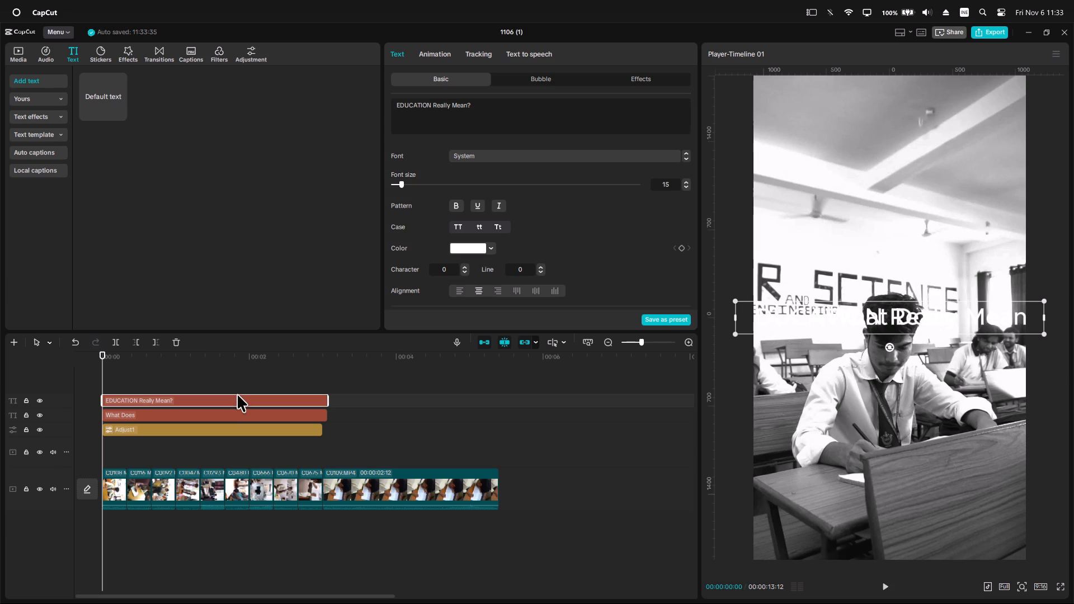
{"action": "key", "text": "ctrl+c"}
{"action": "key", "text": "ctrl+v"}
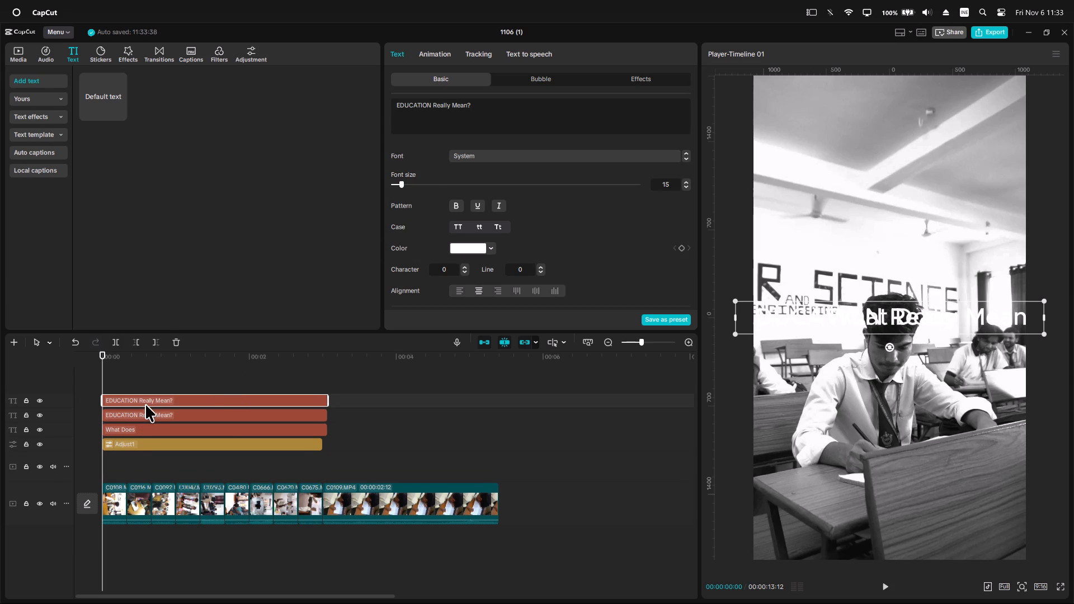
{"action": "left_click", "coordinate": [147, 419]}
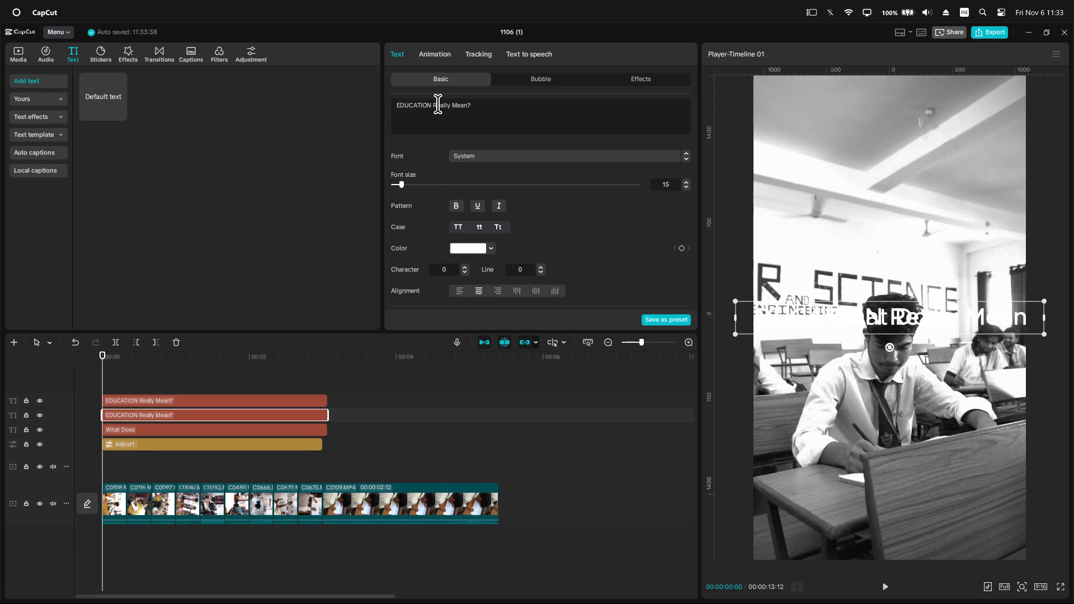
{"action": "left_click_drag", "start_coordinate": [434, 102], "coordinate": [332, 79]}
{"action": "key", "text": "BackSpace"}
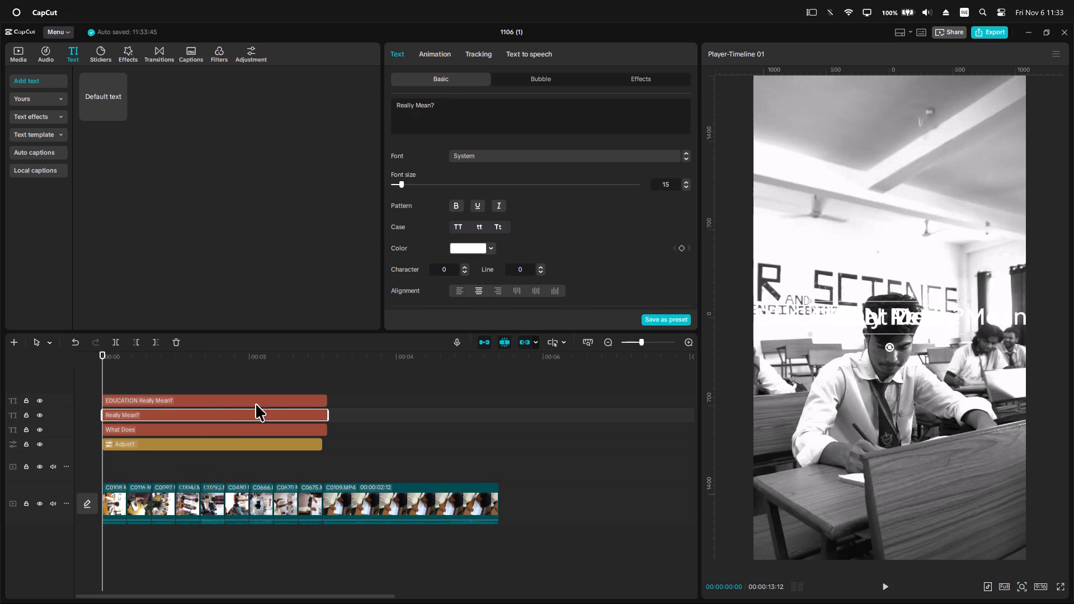
{"action": "left_click", "coordinate": [197, 404]}
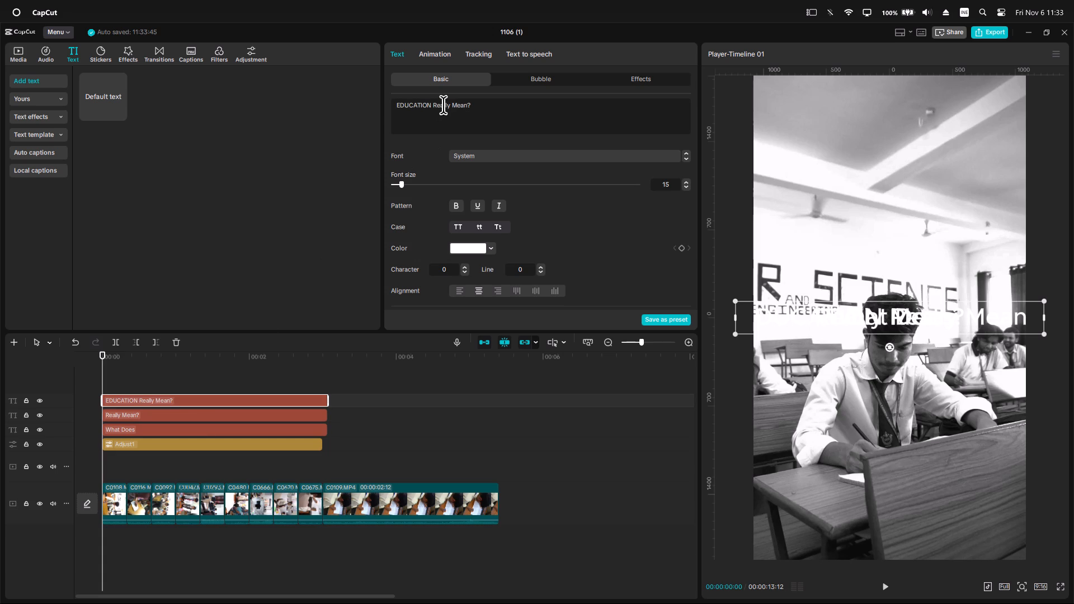
{"action": "left_click_drag", "start_coordinate": [431, 105], "coordinate": [484, 114]}
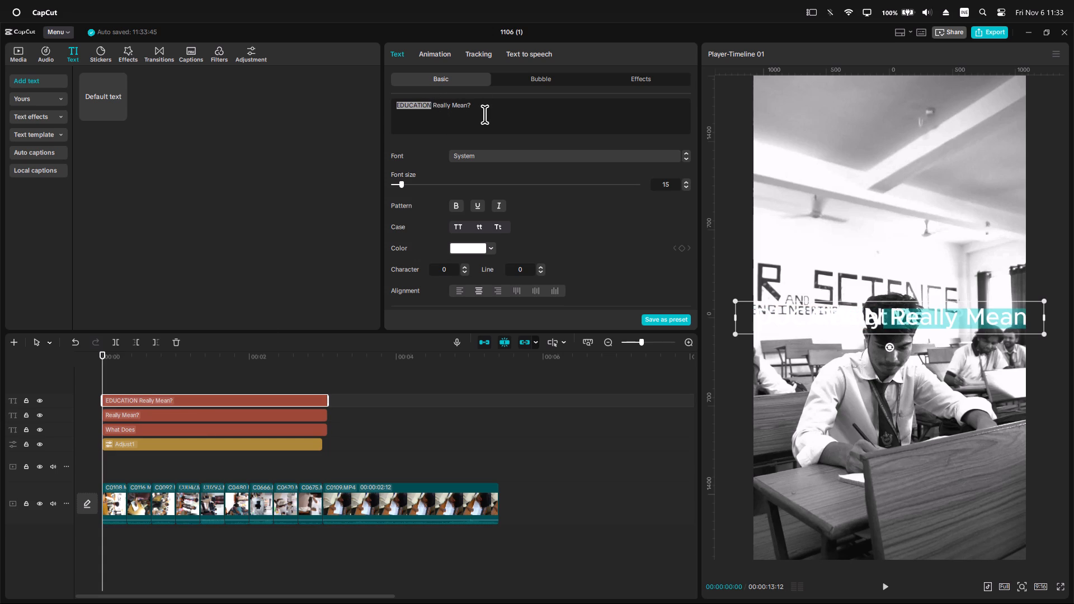
{"action": "left_click_drag", "start_coordinate": [484, 114], "coordinate": [484, 118]}
{"action": "key", "text": "BackSpace"}
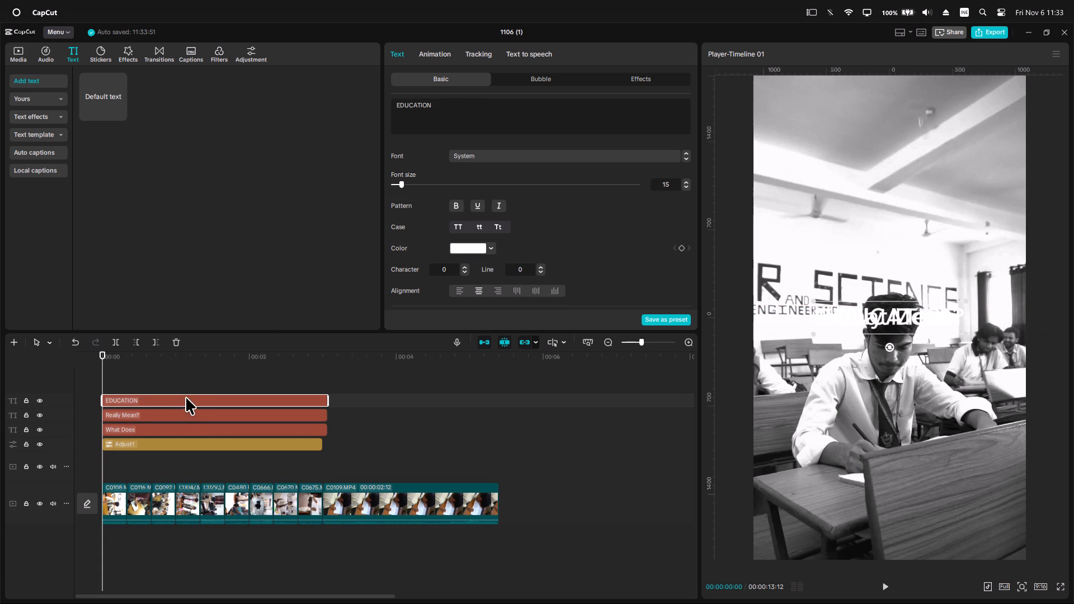
Move the "EDUCATION" text layer between the "Really Mean?" and "What Does" layers.
{"action": "left_click_drag", "start_coordinate": [185, 395], "coordinate": [184, 421]}
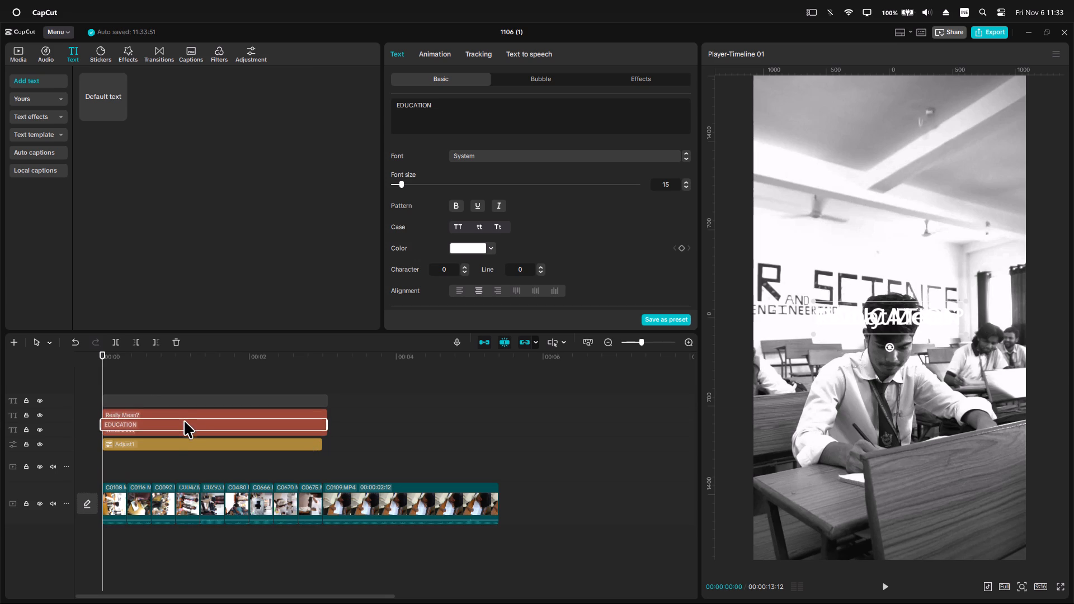
{"action": "left_click_drag", "start_coordinate": [184, 421], "coordinate": [183, 427]}
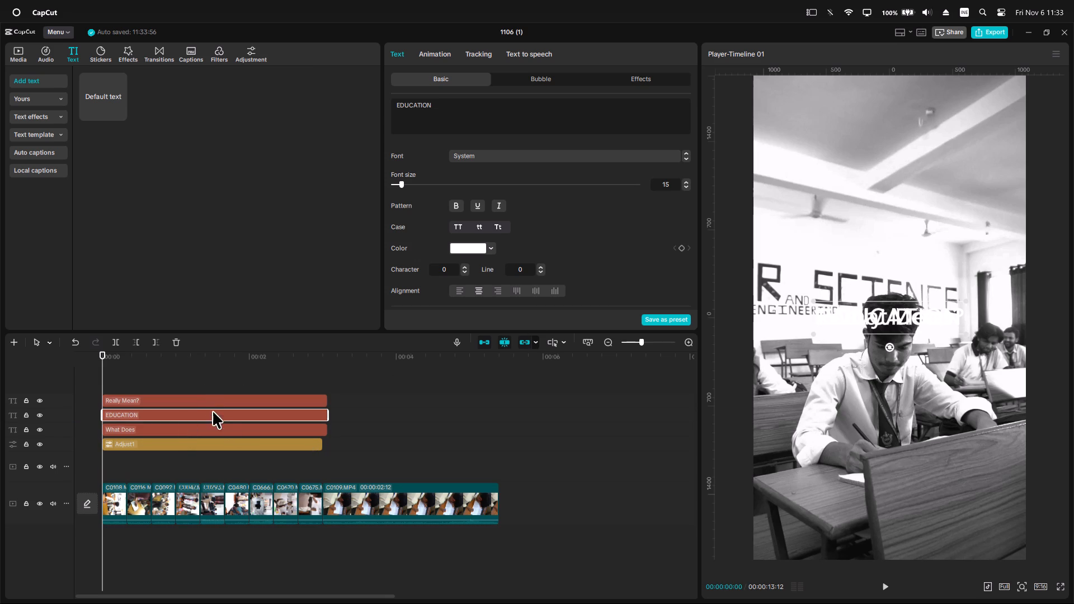
Mute the main video track.
{"action": "left_click_drag", "start_coordinate": [104, 361], "coordinate": [281, 427]}
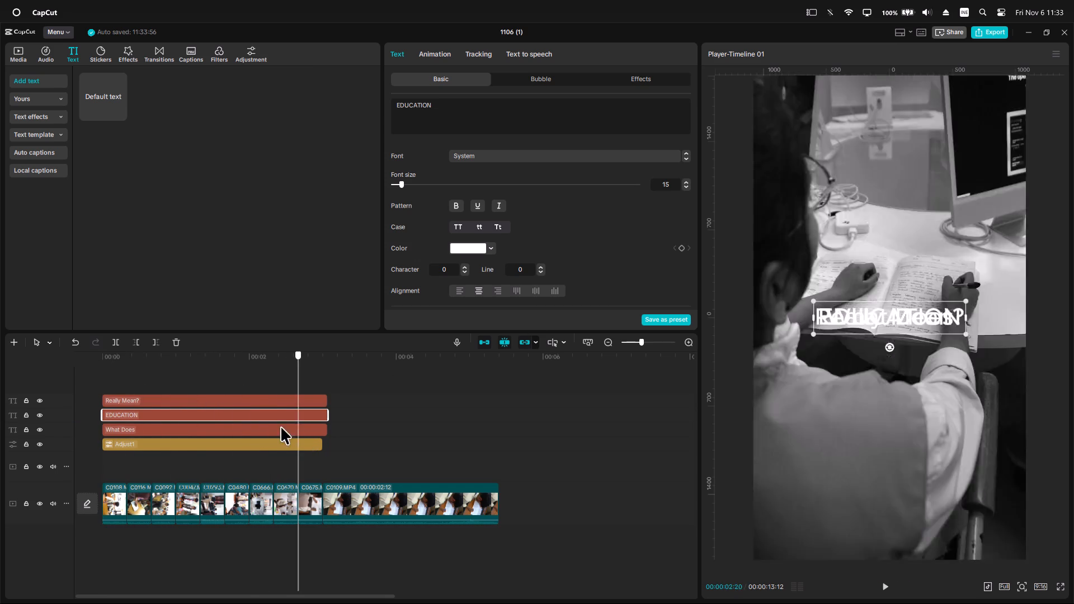
{"action": "left_click_drag", "start_coordinate": [281, 427], "coordinate": [325, 450]}
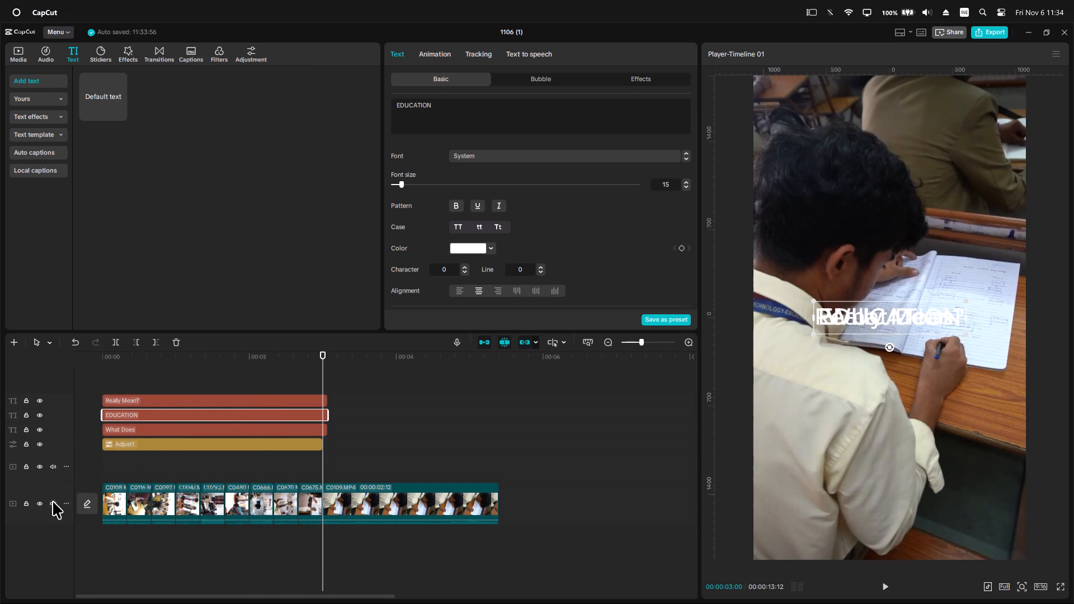
{"action": "left_click", "coordinate": [53, 501]}
Set the font of the "EDUCATION" text to Anton Regular.
{"action": "left_click_drag", "start_coordinate": [320, 360], "coordinate": [55, 364]}
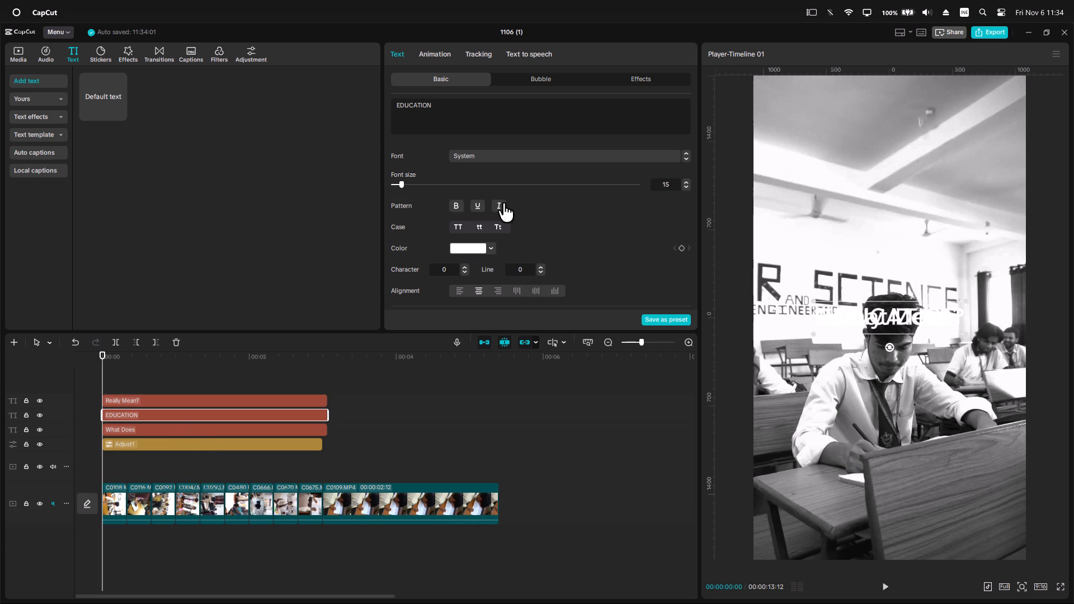
{"action": "left_click", "coordinate": [519, 155]}
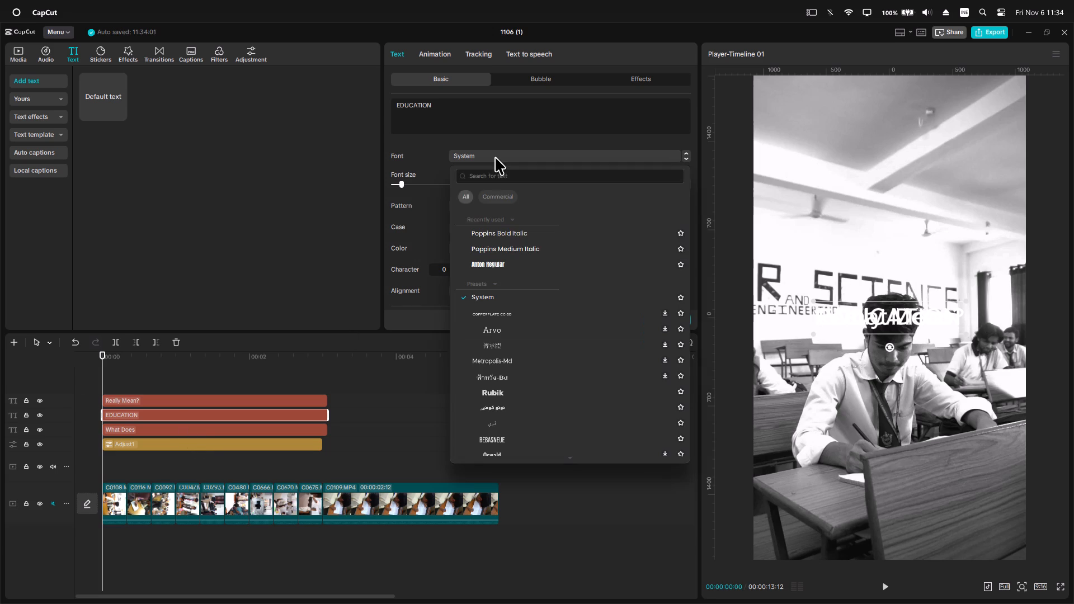
{"action": "left_click", "coordinate": [493, 270]}
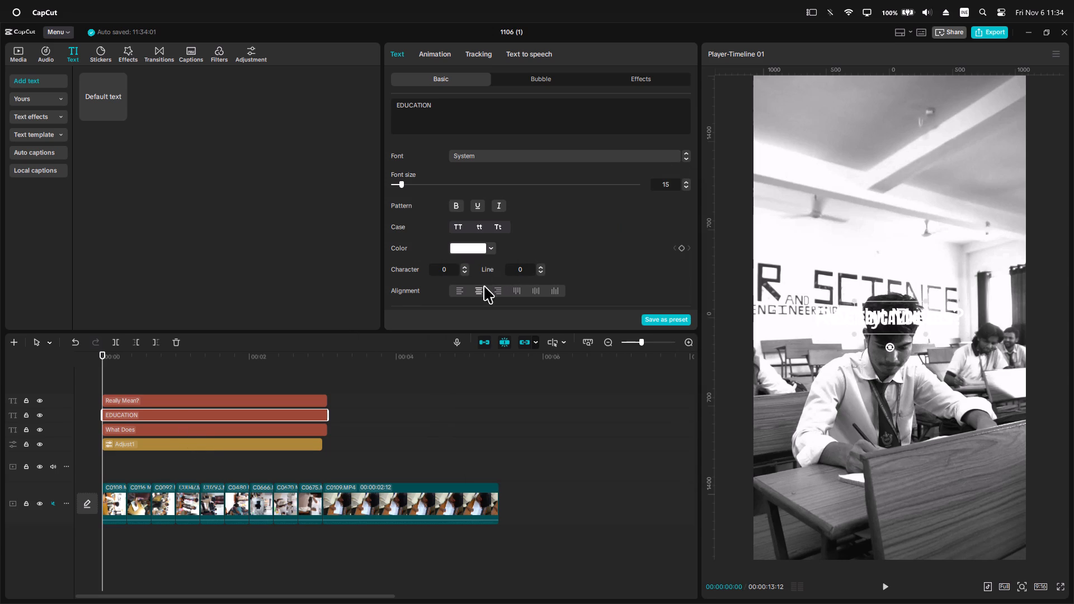
Set the font of the "Really Mean?" text to Playfair Display Bold Italic.
{"action": "left_click", "coordinate": [137, 401]}
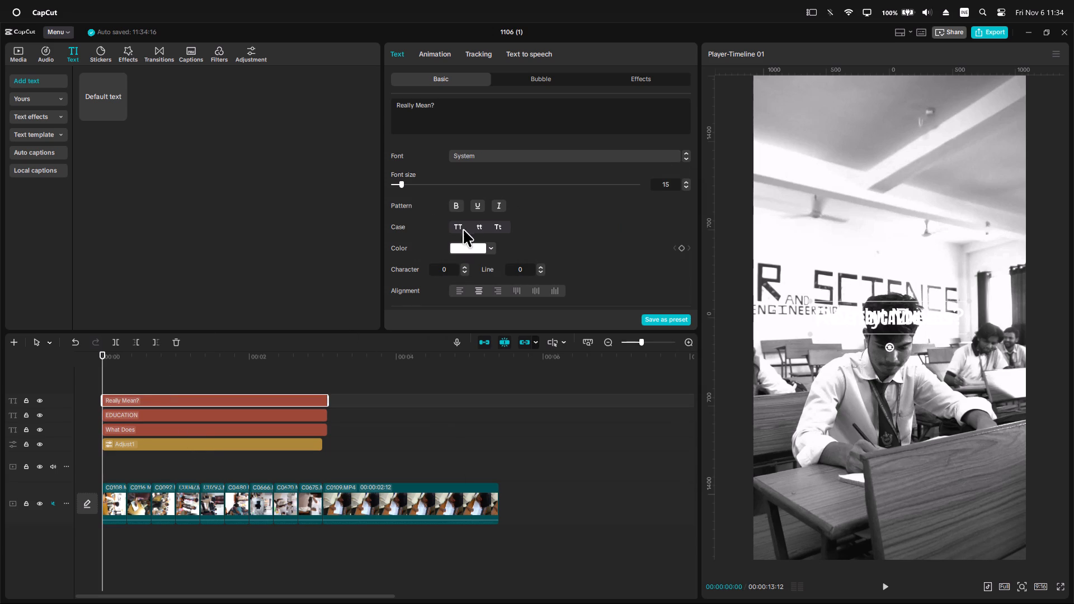
{"action": "left_click", "coordinate": [488, 154]}
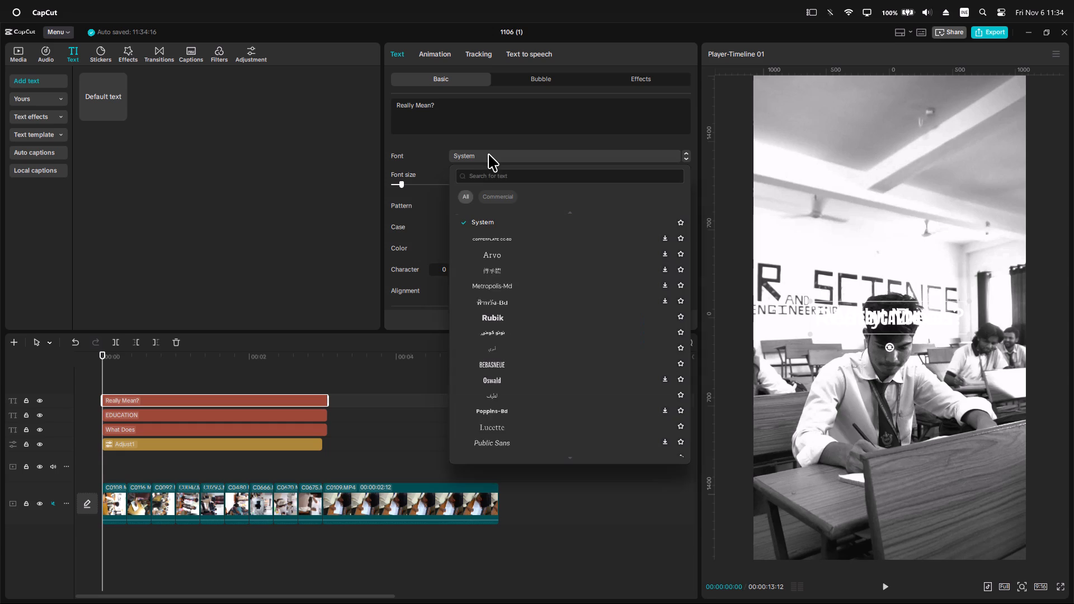
{"action": "scroll", "coordinate": [508, 275], "scroll_direction": "up", "scroll_amount": 5}
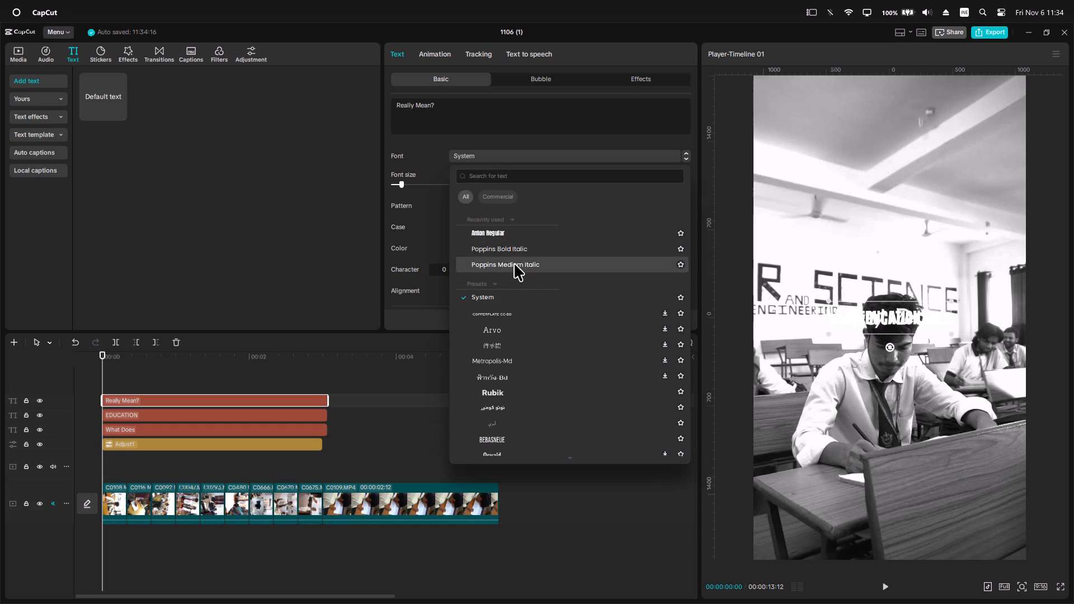
{"action": "left_click", "coordinate": [516, 254]}
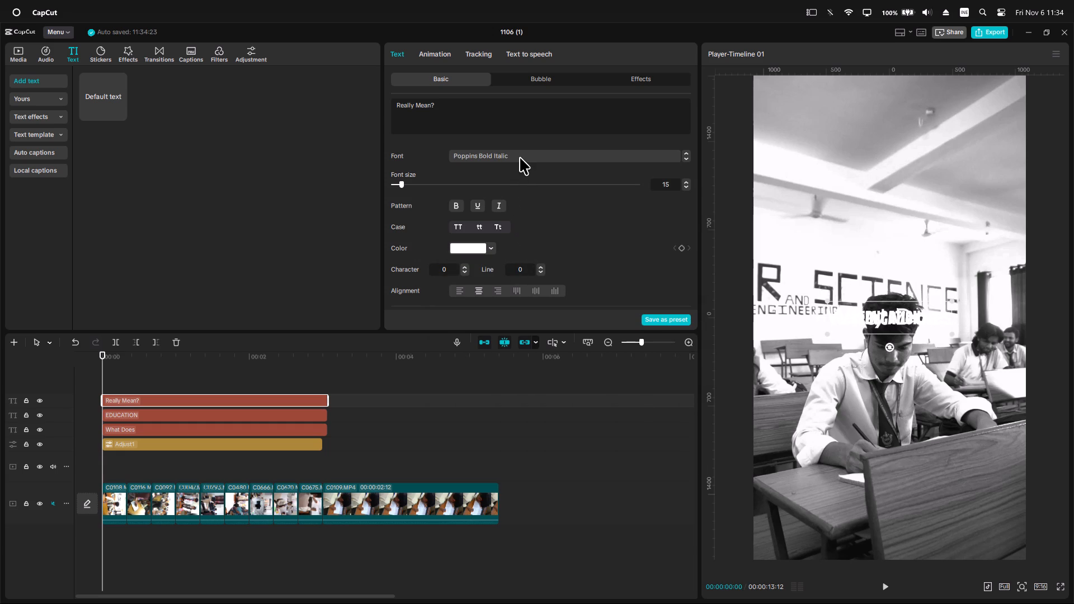
{"action": "left_click", "coordinate": [520, 157]}
{"action": "left_click", "coordinate": [515, 357]}
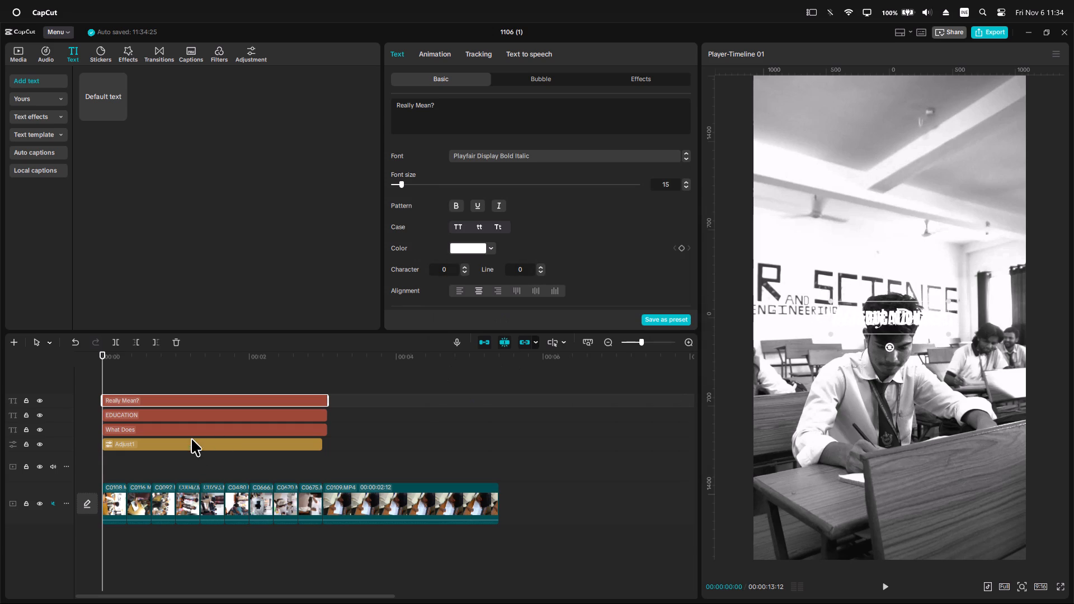
Set the font of the "What Does" text to Playfair Display Bold Italic.
{"action": "left_click", "coordinate": [181, 430]}
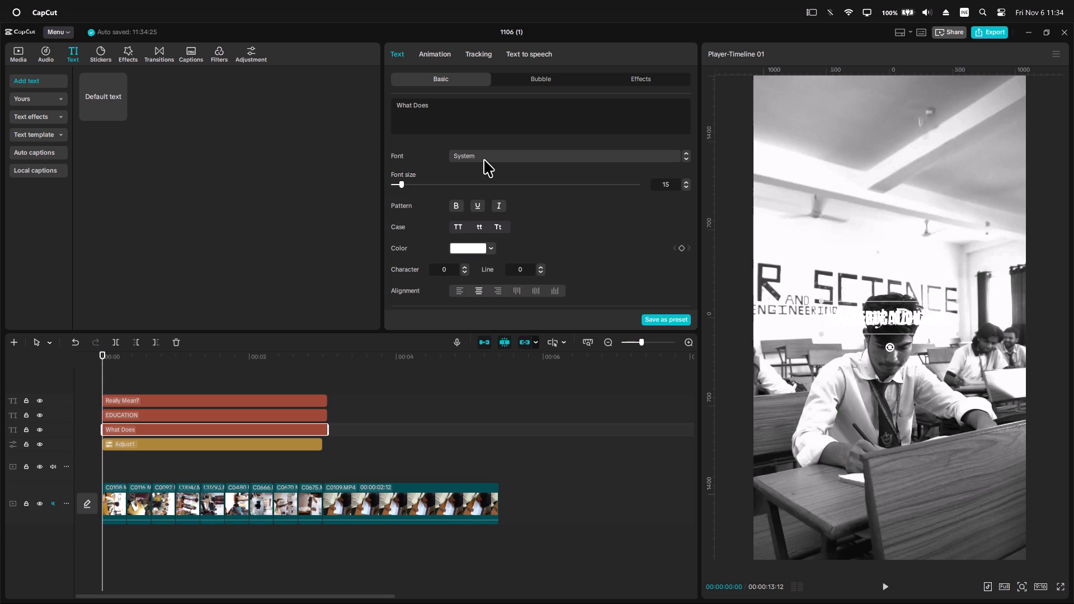
{"action": "left_click", "coordinate": [486, 155]}
{"action": "scroll", "coordinate": [509, 317], "scroll_direction": "up", "scroll_amount": 6}
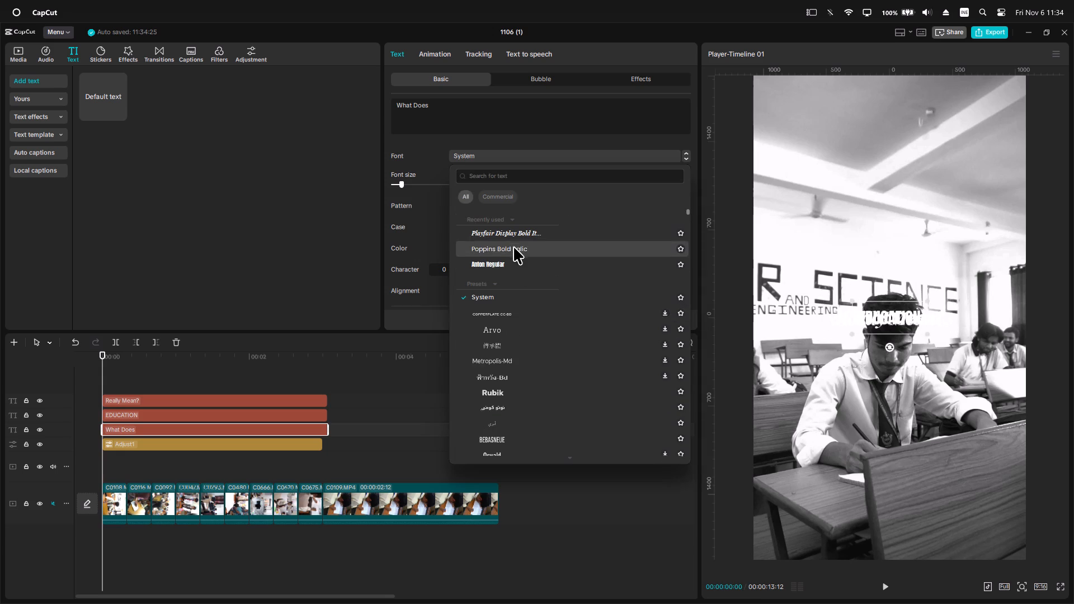
{"action": "left_click", "coordinate": [512, 239]}
Trim the ends of all three text layers to 00:00:03:00, matching the end of the adjustment layer.
{"action": "left_click", "coordinate": [176, 360]}
{"action": "left_click_drag", "start_coordinate": [176, 360], "coordinate": [312, 404]}
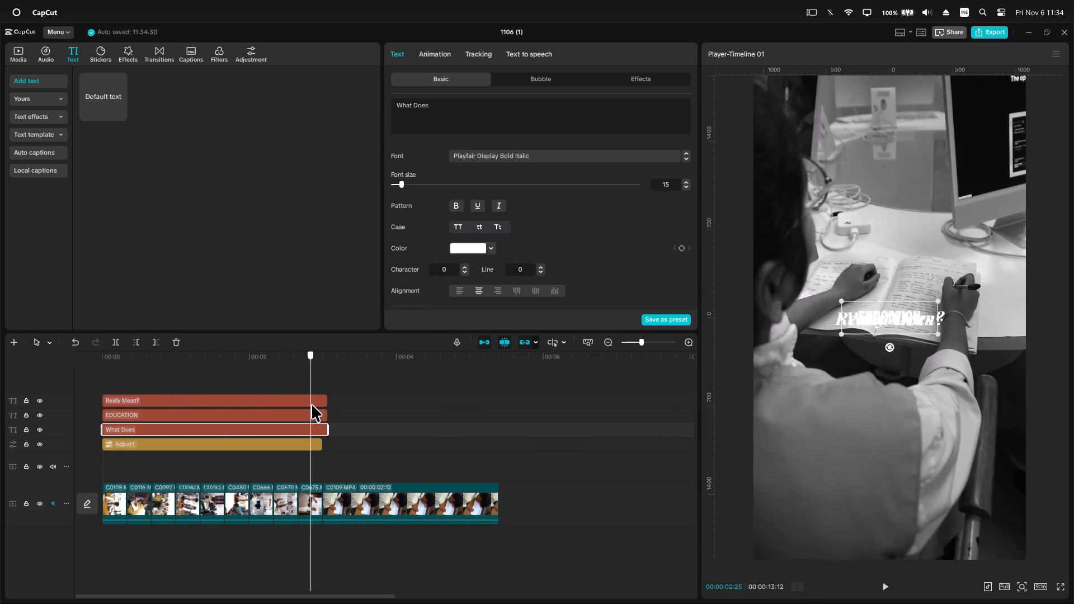
{"action": "left_click_drag", "start_coordinate": [312, 404], "coordinate": [325, 409]}
{"action": "left_click_drag", "start_coordinate": [353, 382], "coordinate": [312, 431]}
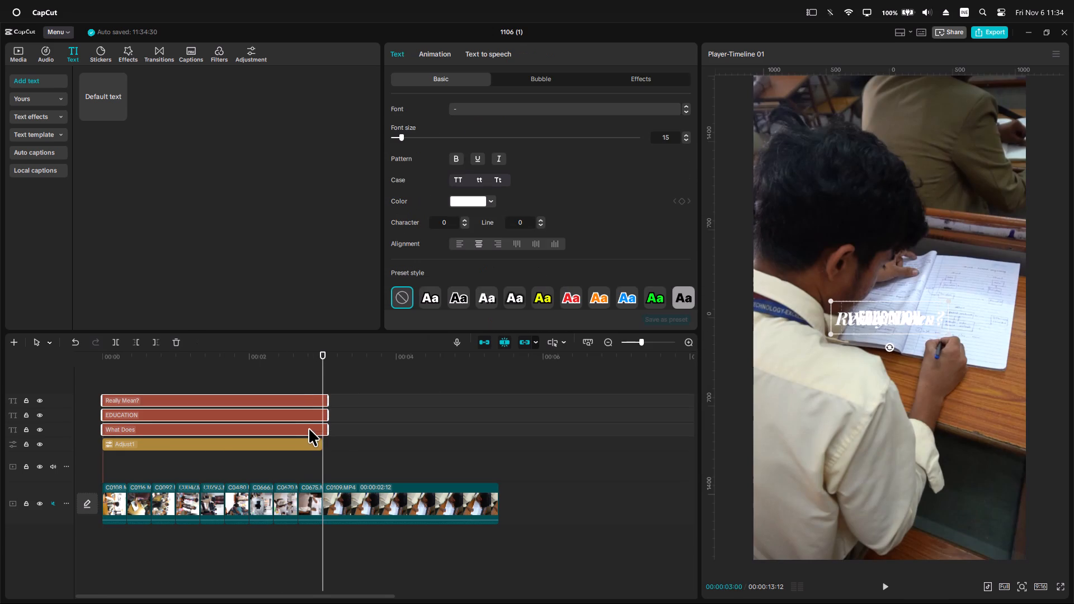
{"action": "key", "text": "w"}
Enlarge the "EDUCATION" text to about half the frame width and centre it in the frame.
{"action": "left_click", "coordinate": [210, 362]}
{"action": "left_click_drag", "start_coordinate": [210, 362], "coordinate": [203, 362]}
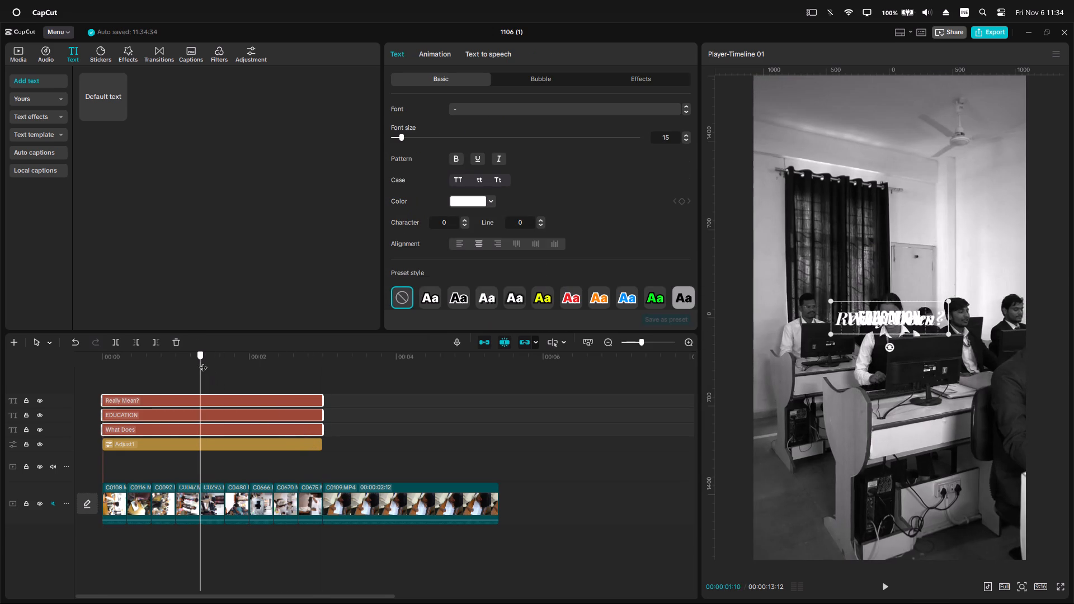
{"action": "left_click_drag", "start_coordinate": [203, 362], "coordinate": [163, 363]}
{"action": "left_click", "coordinate": [158, 421]}
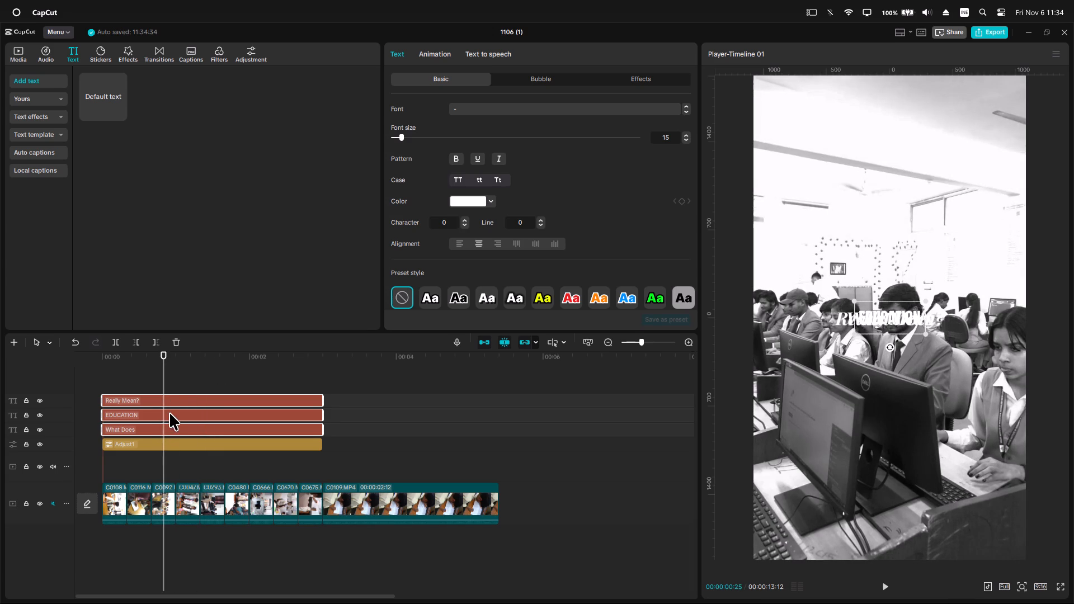
{"action": "left_click_drag", "start_coordinate": [898, 328], "coordinate": [899, 368]}
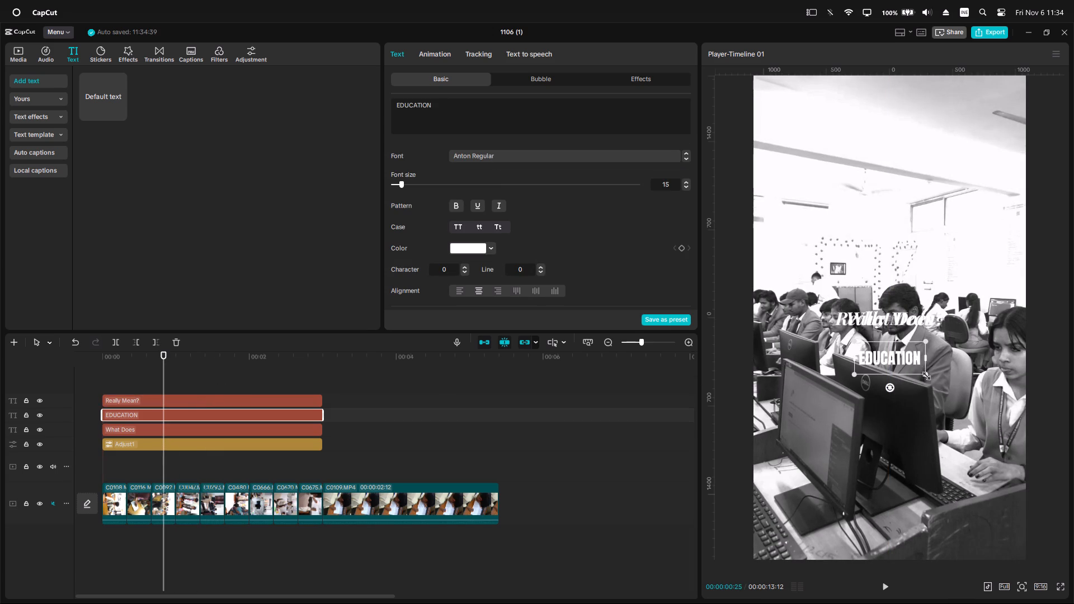
{"action": "left_click_drag", "start_coordinate": [924, 374], "coordinate": [992, 404]}
{"action": "left_click_drag", "start_coordinate": [931, 369], "coordinate": [929, 327]}
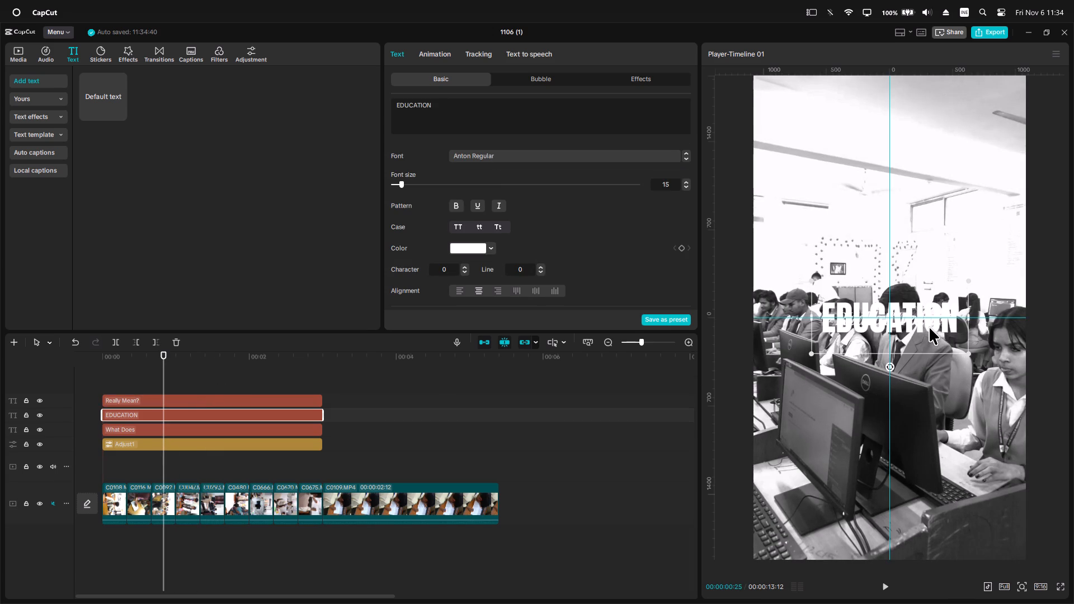
{"action": "left_click_drag", "start_coordinate": [929, 327], "coordinate": [931, 328]}
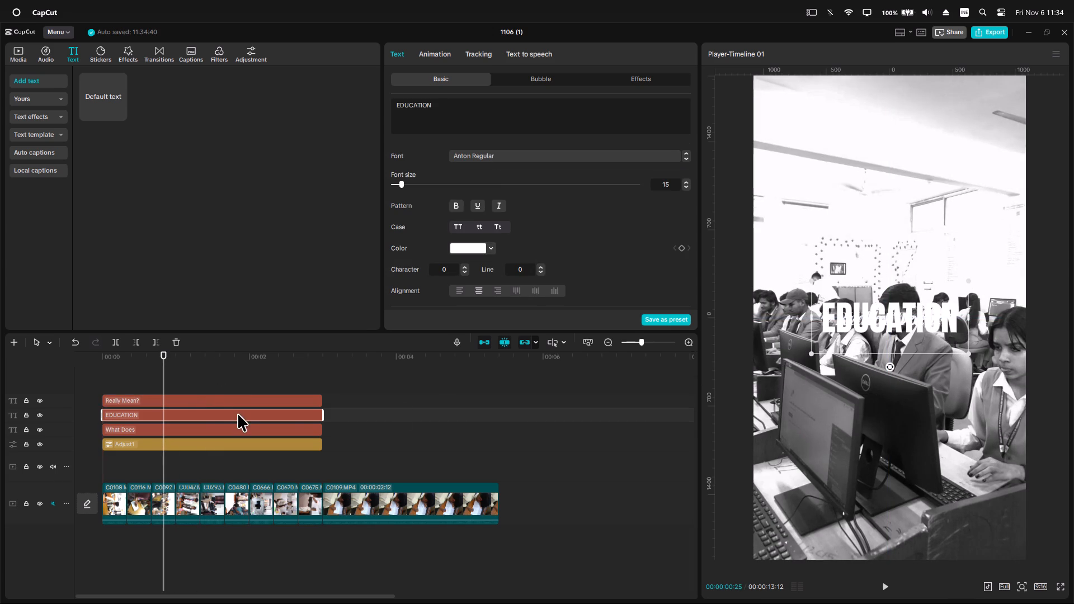
Position the "What Does" text just above "EDUCATION" and the "Really Mean?" text just below it, both horizontally centred.
{"action": "left_click", "coordinate": [213, 403]}
{"action": "left_click", "coordinate": [219, 428]}
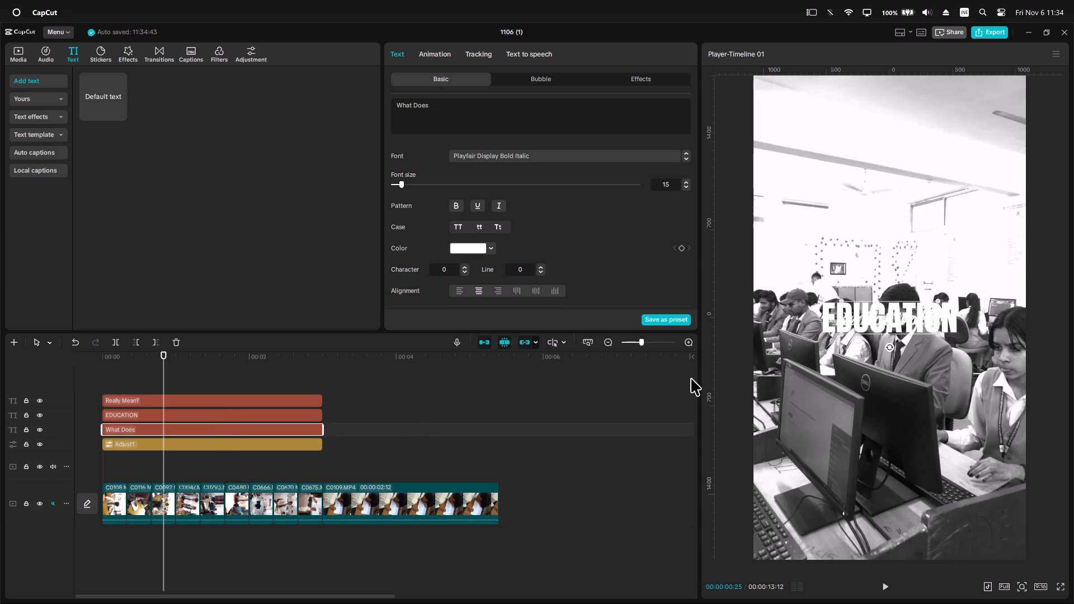
{"action": "left_click_drag", "start_coordinate": [901, 325], "coordinate": [900, 296]}
{"action": "left_click", "coordinate": [190, 402]}
{"action": "left_click_drag", "start_coordinate": [908, 318], "coordinate": [910, 351]}
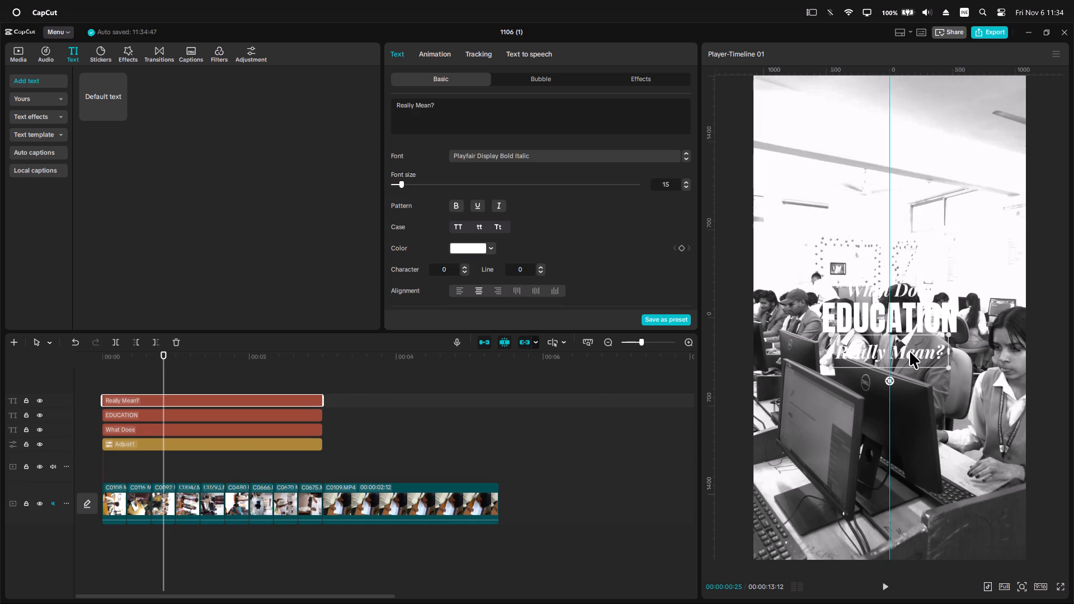
{"action": "left_click_drag", "start_coordinate": [910, 351], "coordinate": [909, 347]}
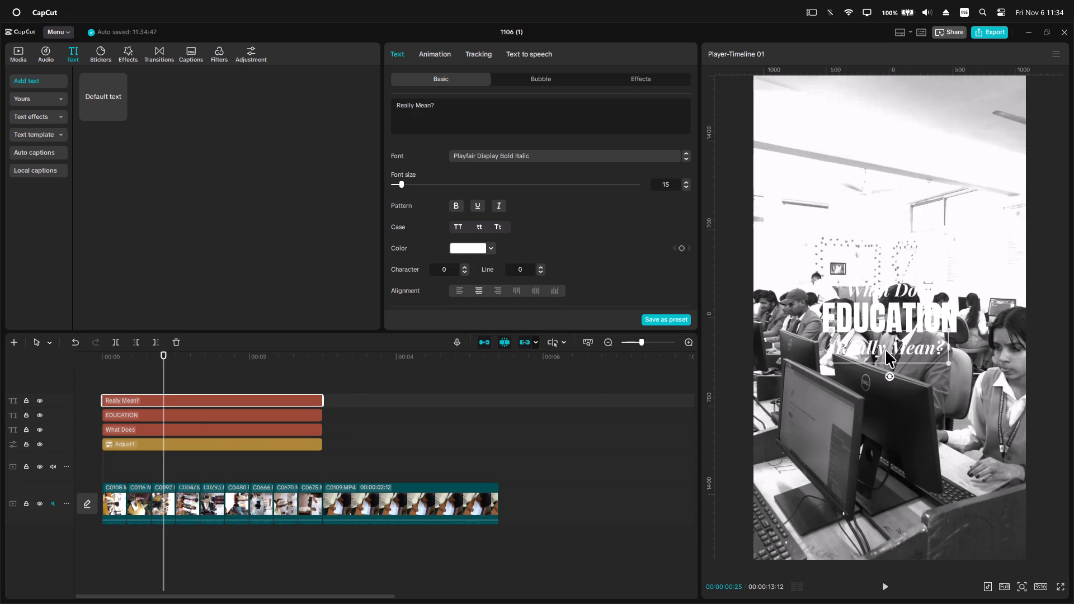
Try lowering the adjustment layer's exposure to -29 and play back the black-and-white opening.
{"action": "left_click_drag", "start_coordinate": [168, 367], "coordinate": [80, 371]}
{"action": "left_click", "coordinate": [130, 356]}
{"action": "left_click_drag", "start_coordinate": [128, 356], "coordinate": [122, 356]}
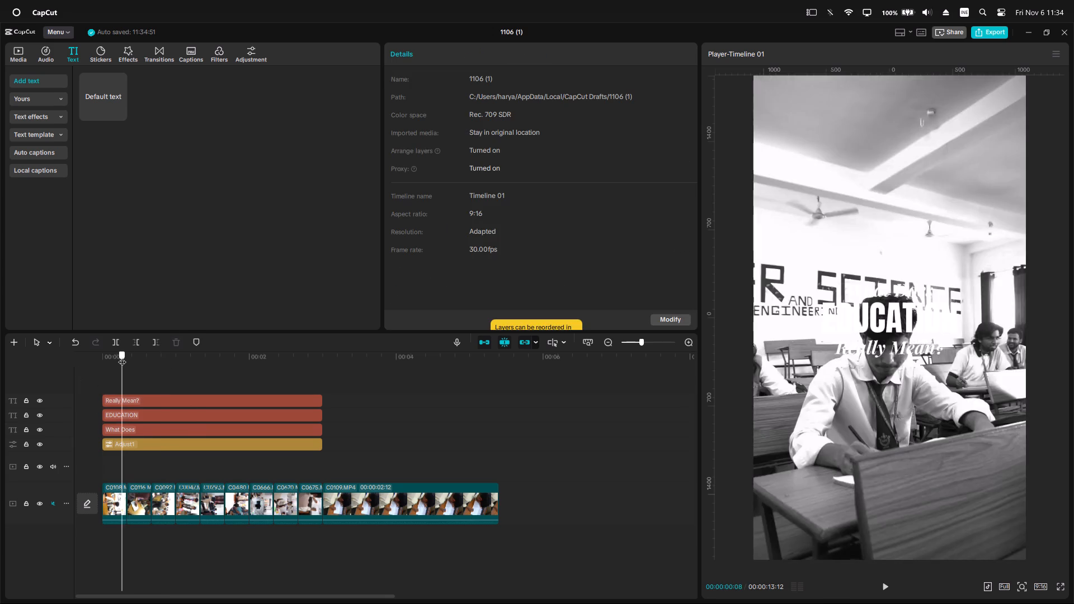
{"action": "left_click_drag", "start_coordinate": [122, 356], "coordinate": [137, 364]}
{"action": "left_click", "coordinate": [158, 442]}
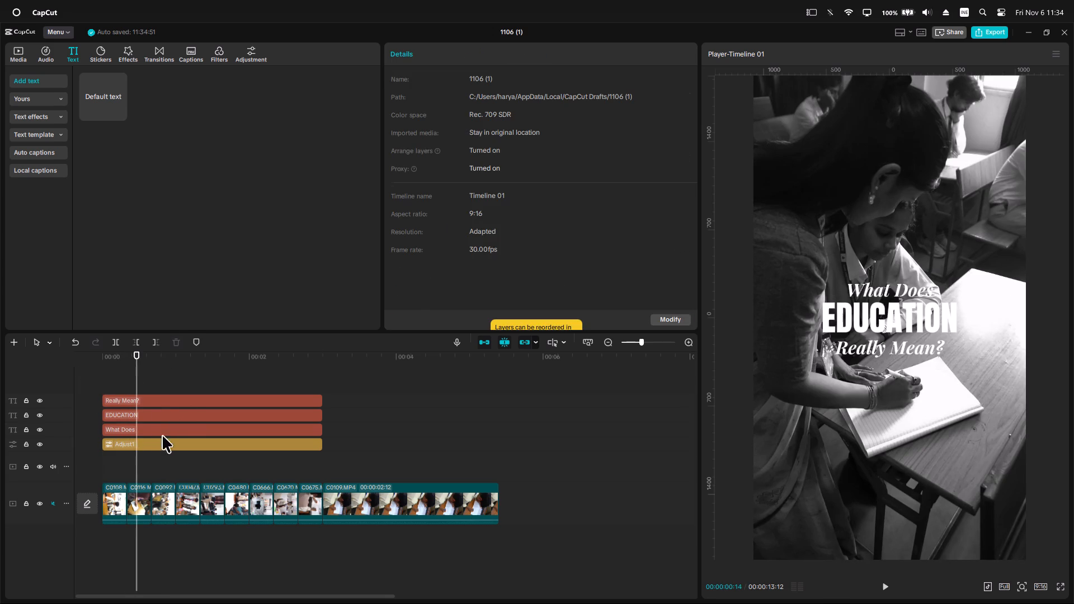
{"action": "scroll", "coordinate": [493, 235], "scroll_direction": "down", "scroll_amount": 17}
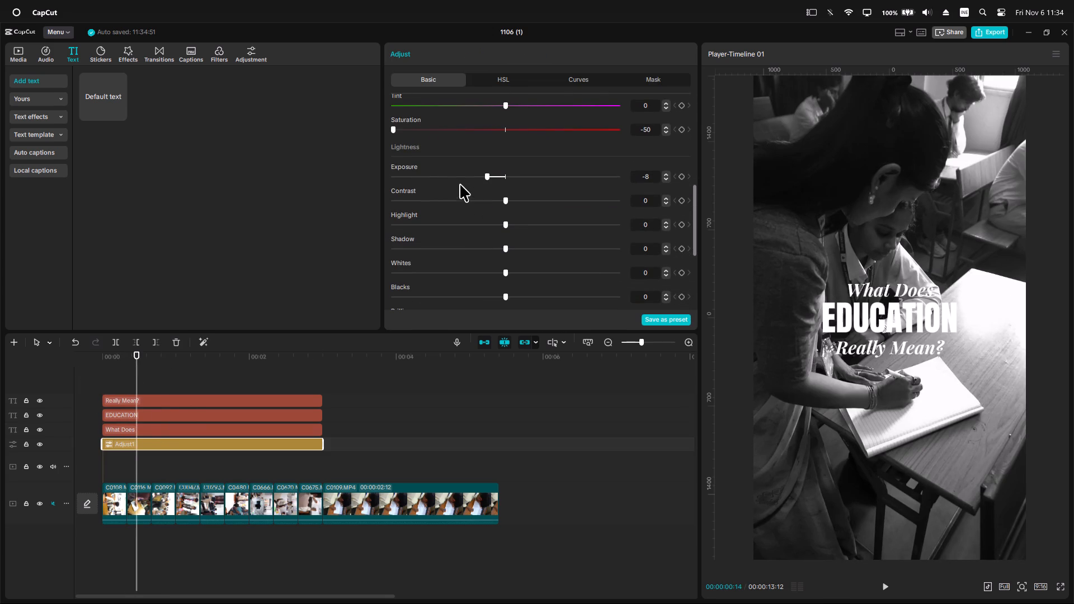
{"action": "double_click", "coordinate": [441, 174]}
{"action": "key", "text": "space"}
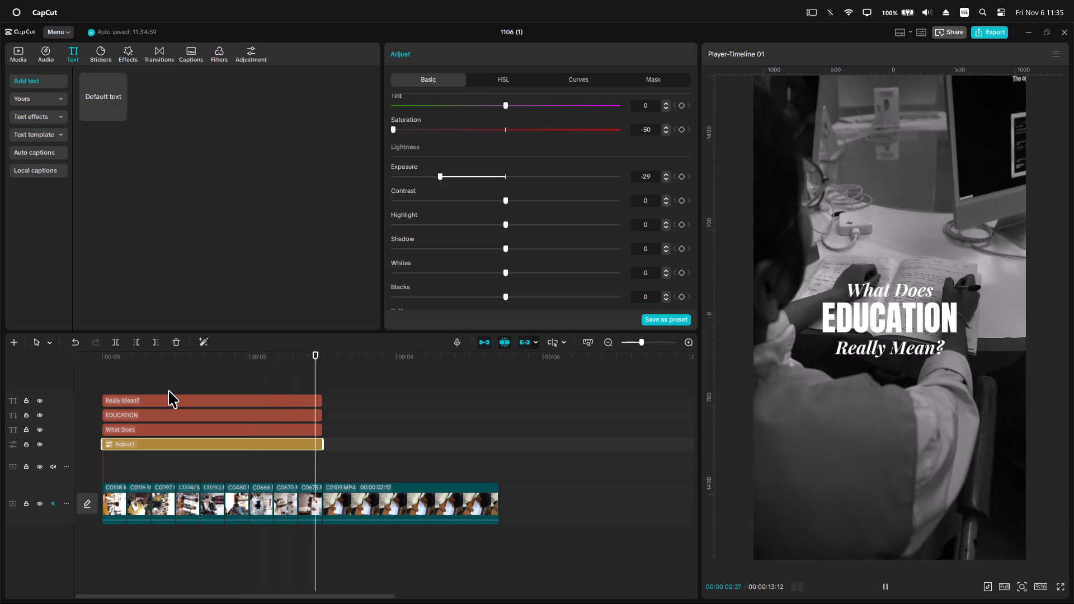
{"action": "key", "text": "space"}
Set the adjustment layer's exposure to 0.
{"action": "left_click_drag", "start_coordinate": [150, 364], "coordinate": [36, 350]}
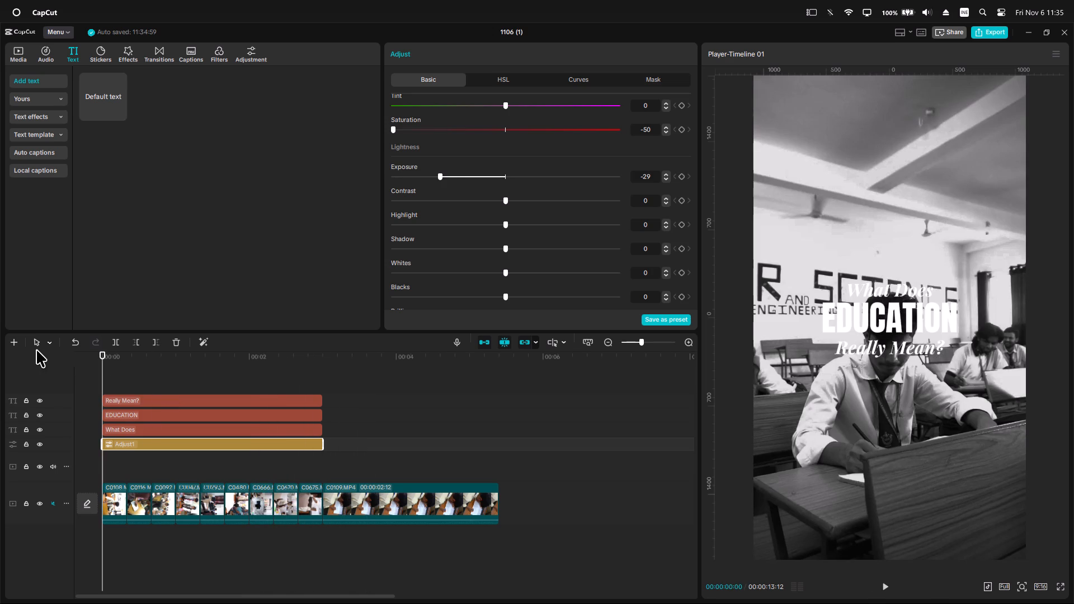
{"action": "left_click_drag", "start_coordinate": [436, 173], "coordinate": [498, 188]}
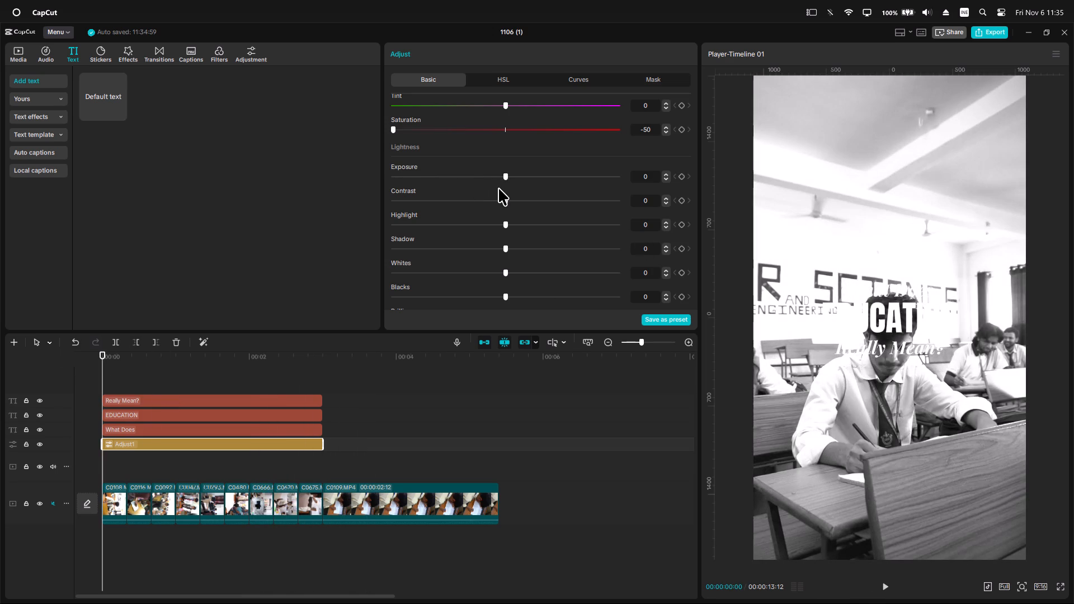
{"action": "left_click_drag", "start_coordinate": [498, 188], "coordinate": [502, 188]}
Import the plain cream image "download - 2026-10-29T171457.001" from the Downloads folder into the project media.
{"action": "left_click", "coordinate": [21, 54]}
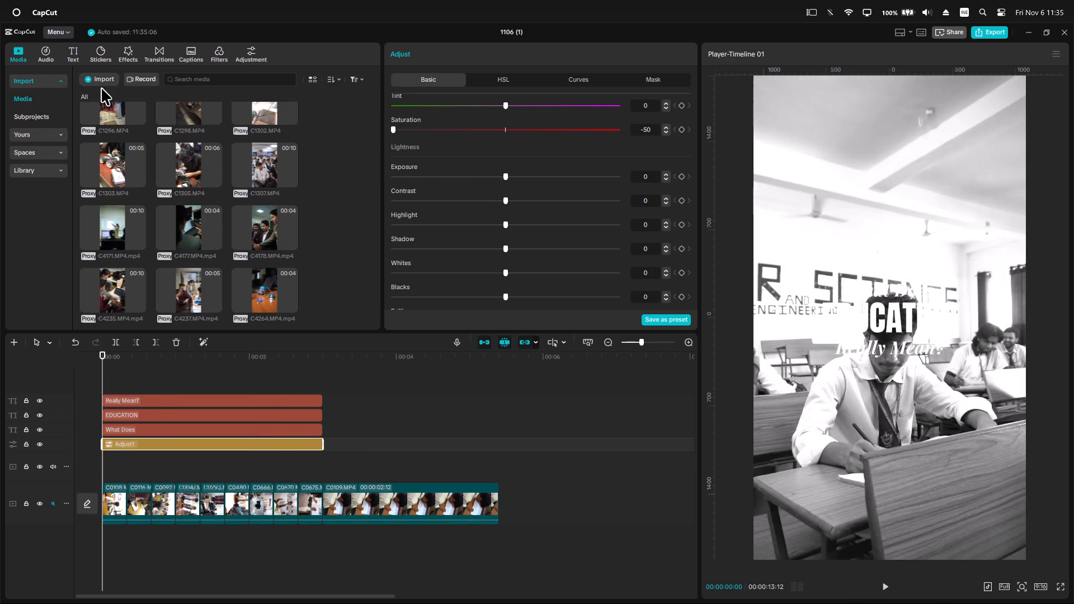
{"action": "left_click", "coordinate": [101, 80]}
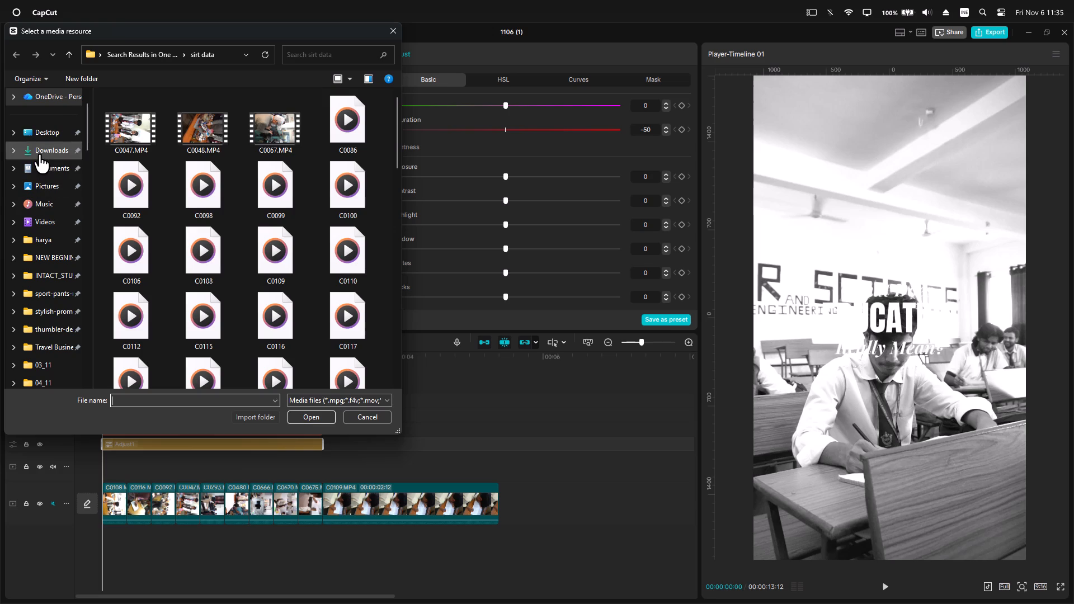
{"action": "left_click", "coordinate": [39, 154]}
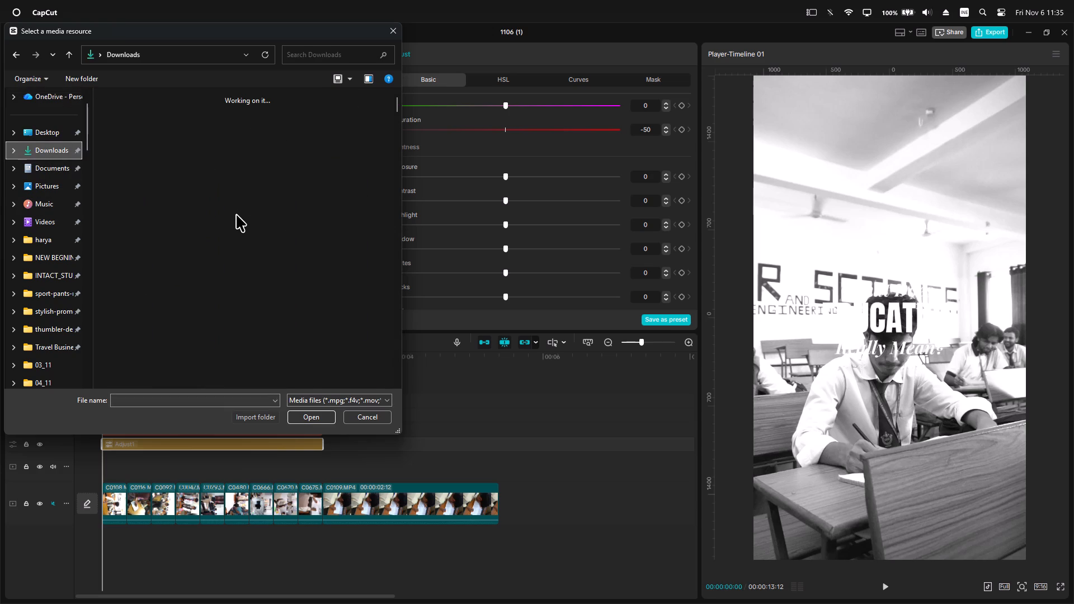
{"action": "scroll", "coordinate": [237, 215], "scroll_direction": "down", "scroll_amount": 2}
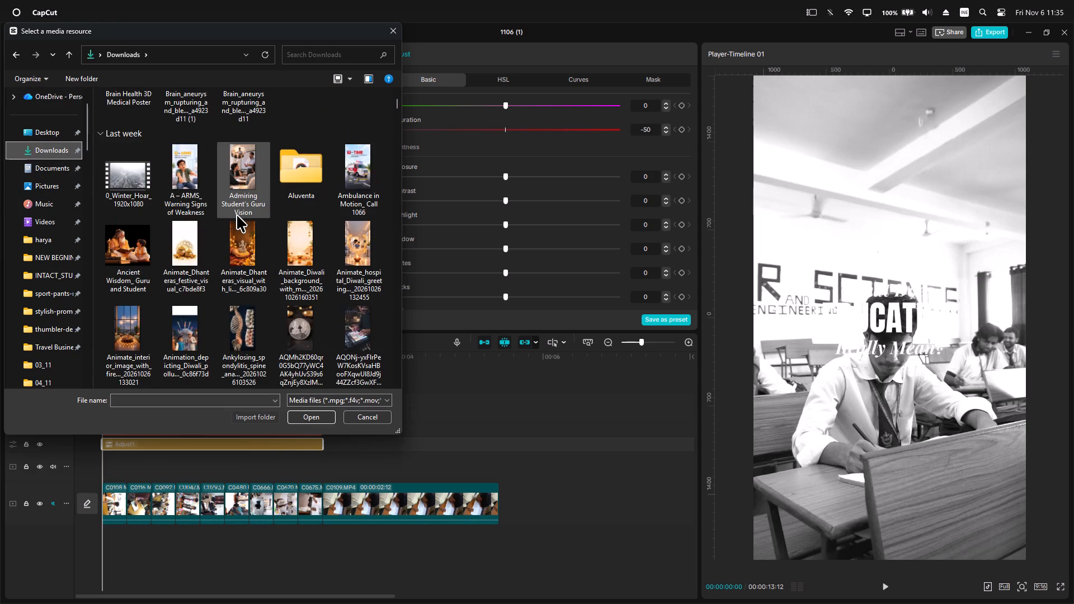
{"action": "scroll", "coordinate": [237, 215], "scroll_direction": "down", "scroll_amount": 3}
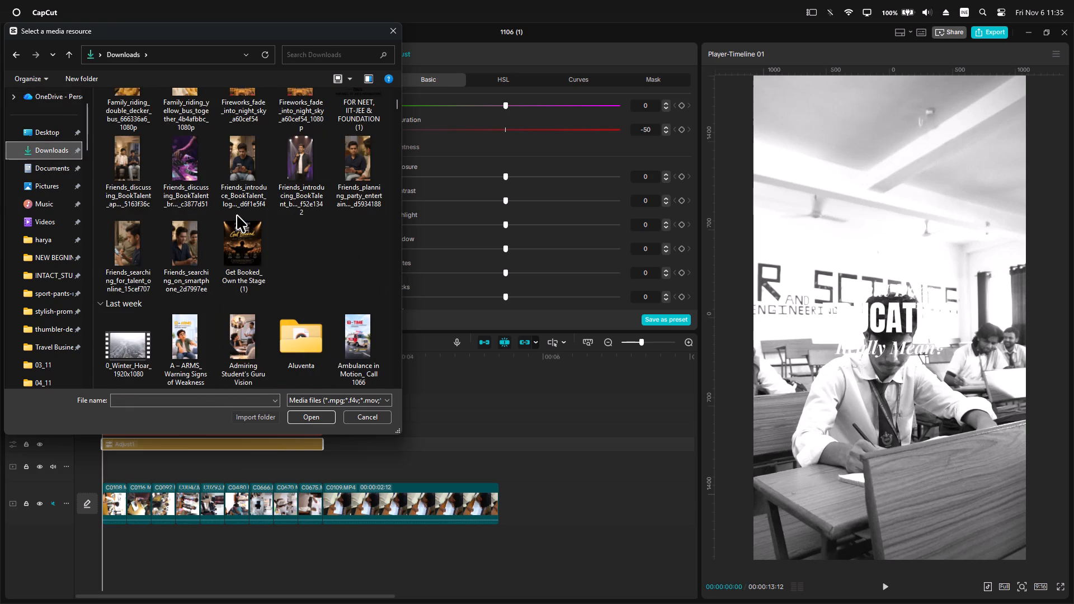
{"action": "scroll", "coordinate": [237, 215], "scroll_direction": "up", "scroll_amount": 16}
{"action": "scroll", "coordinate": [238, 214], "scroll_direction": "down", "scroll_amount": 1}
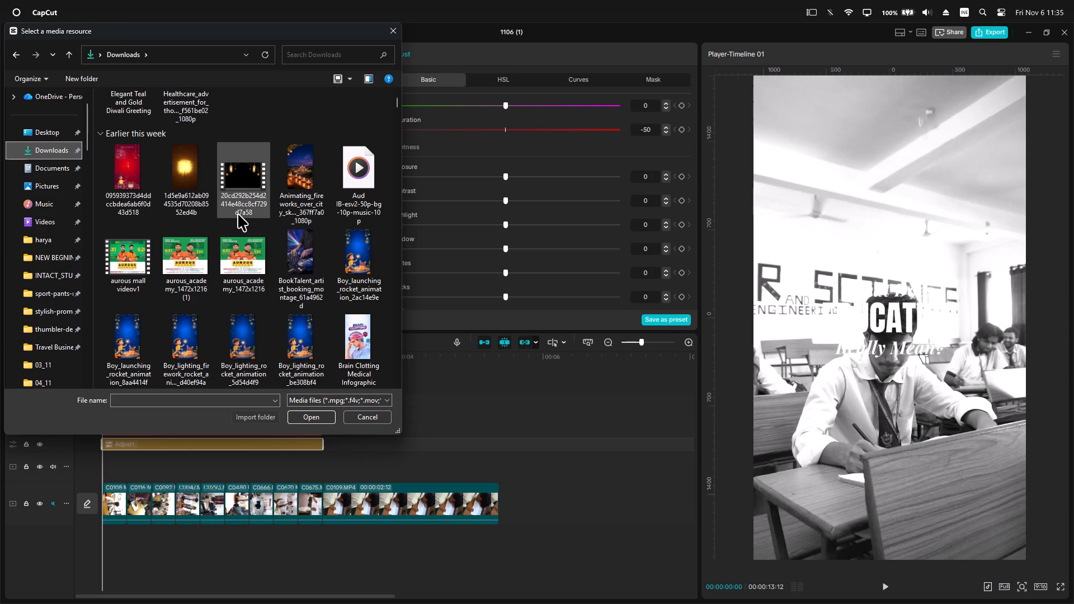
{"action": "scroll", "coordinate": [238, 214], "scroll_direction": "down", "scroll_amount": 3}
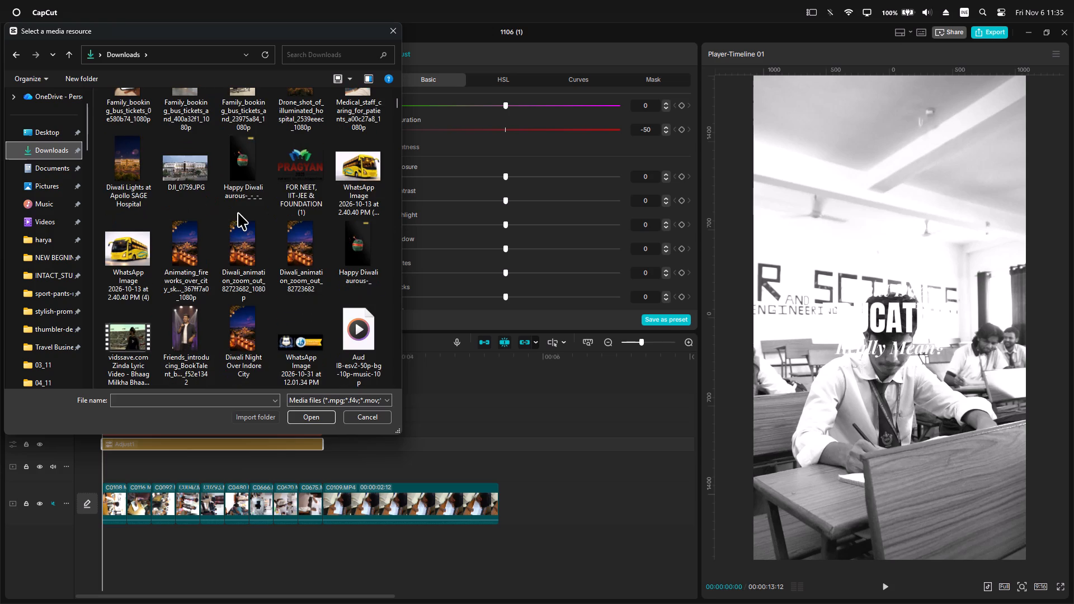
{"action": "scroll", "coordinate": [238, 213], "scroll_direction": "down", "scroll_amount": 3}
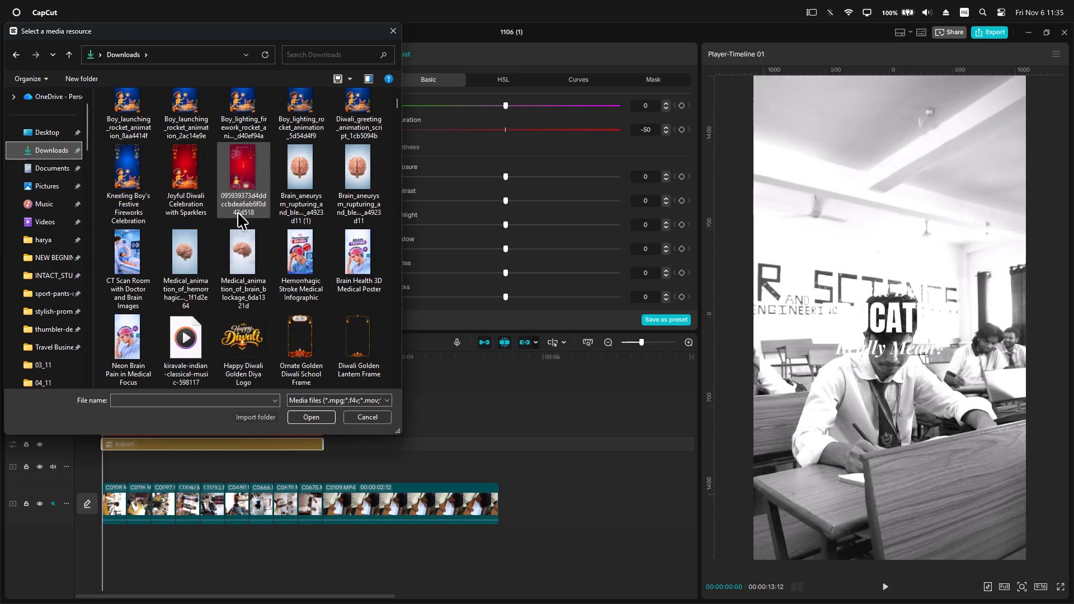
{"action": "scroll", "coordinate": [238, 213], "scroll_direction": "down", "scroll_amount": 3}
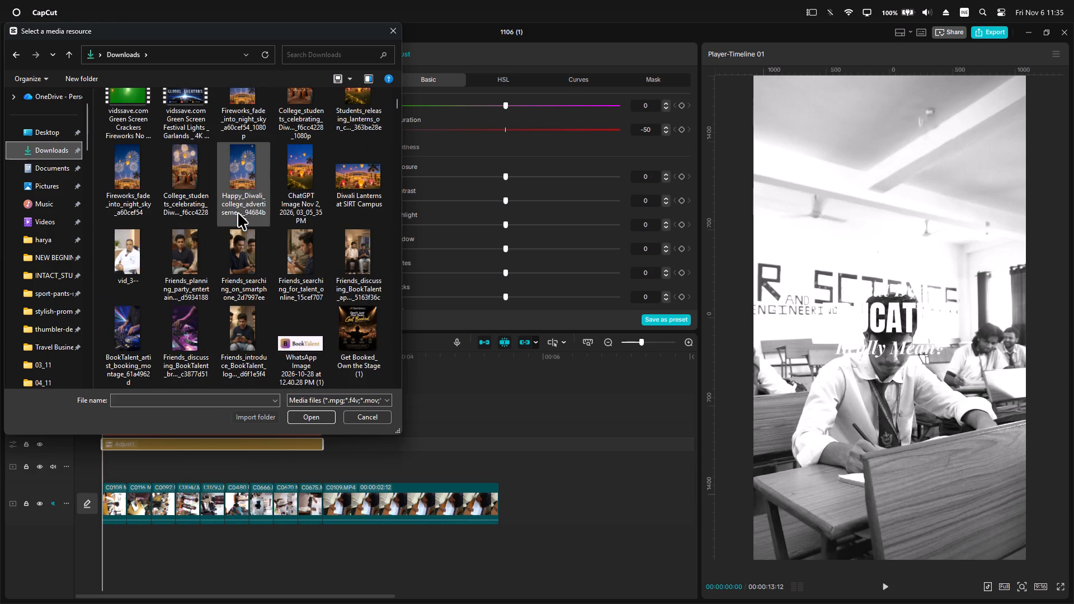
{"action": "scroll", "coordinate": [238, 213], "scroll_direction": "down", "scroll_amount": 3}
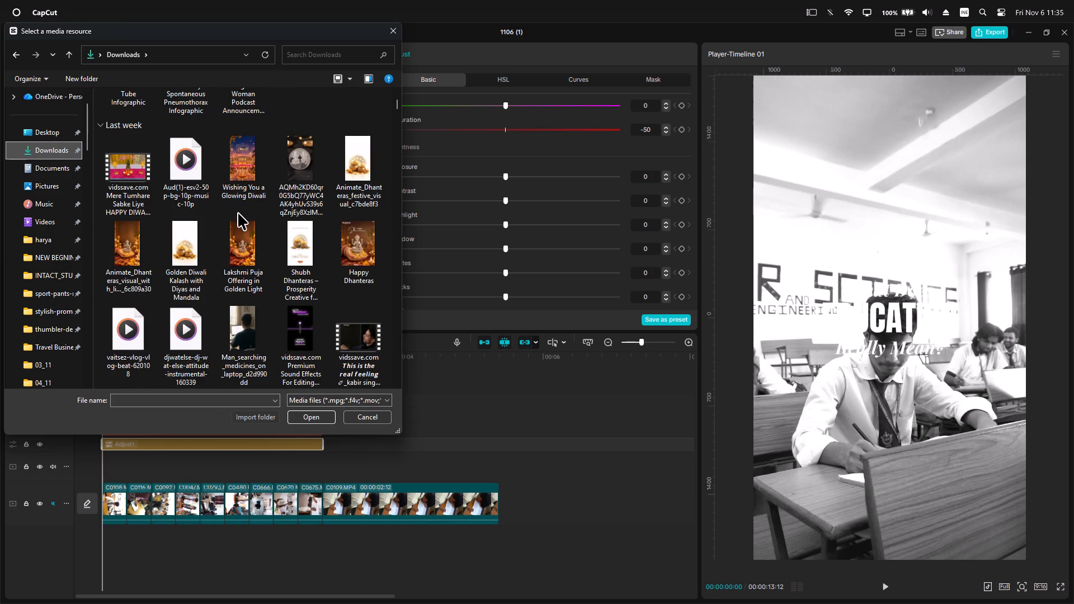
{"action": "scroll", "coordinate": [238, 213], "scroll_direction": "down", "scroll_amount": 4}
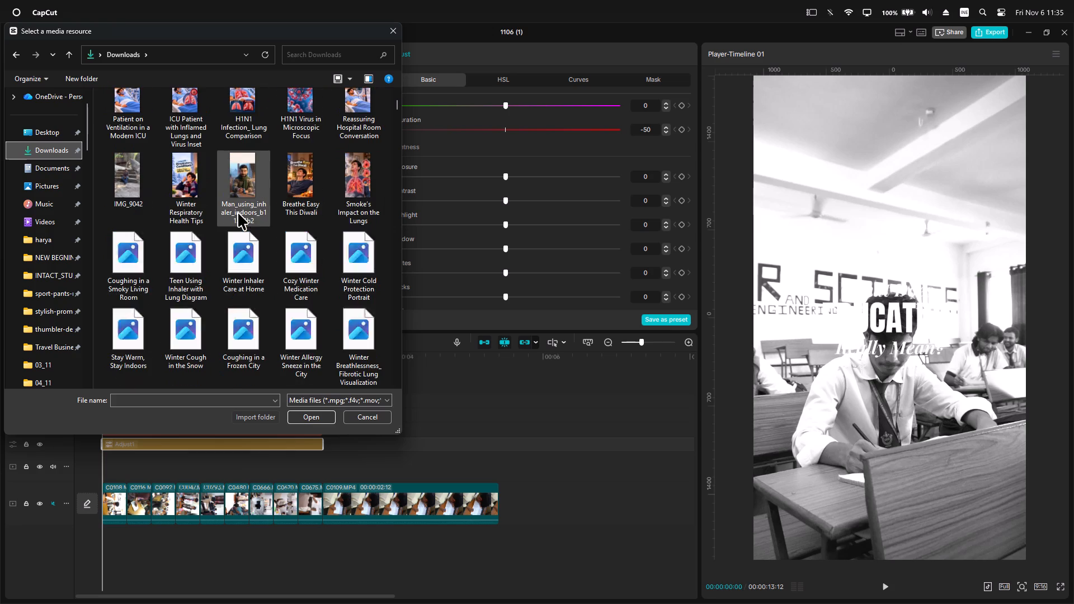
{"action": "scroll", "coordinate": [238, 213], "scroll_direction": "down", "scroll_amount": 3}
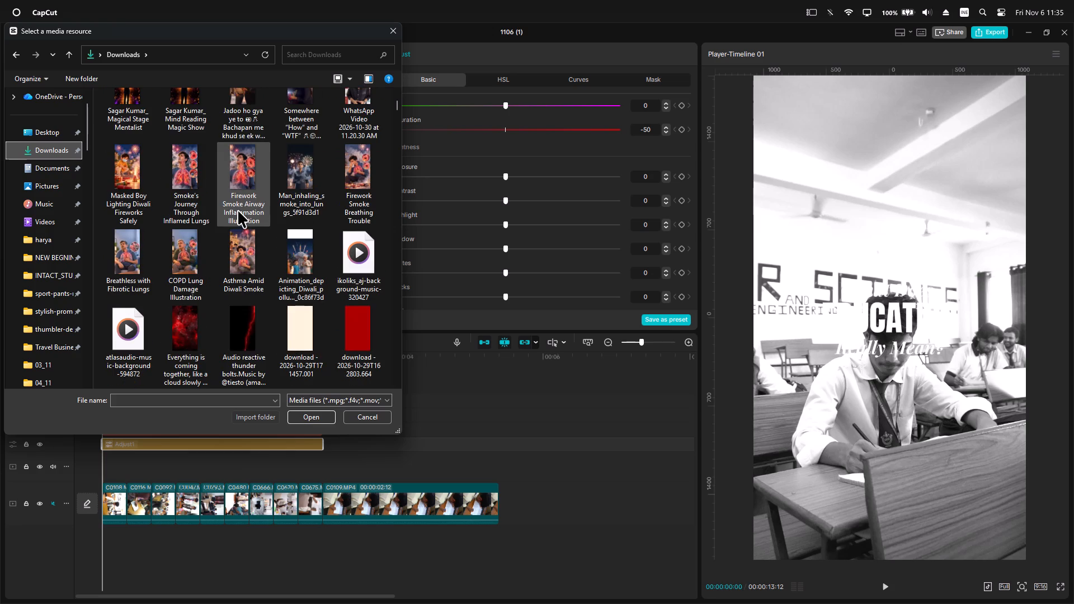
{"action": "scroll", "coordinate": [238, 210], "scroll_direction": "down", "scroll_amount": 1}
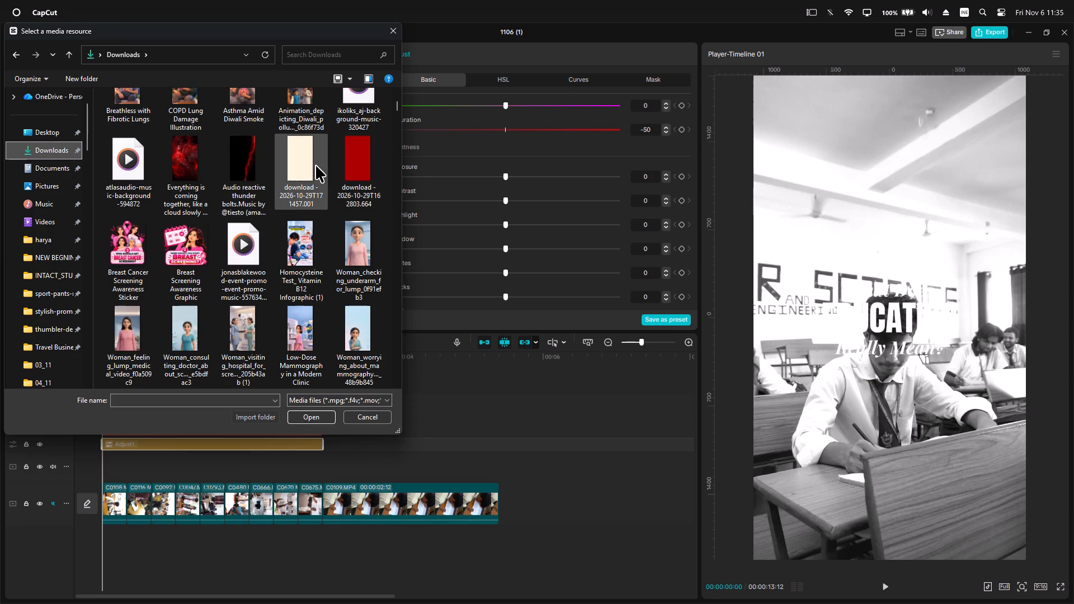
{"action": "left_click", "coordinate": [310, 166]}
{"action": "left_click", "coordinate": [312, 414]}
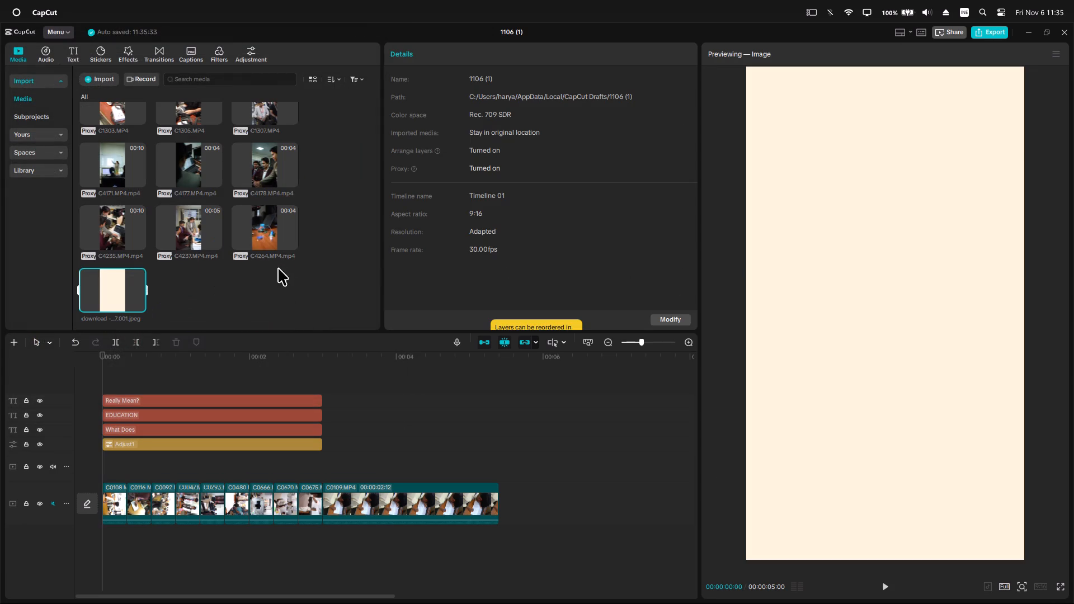
Place the cream image above the clips from the timeline start, beneath the adjustment layer, and trim its end to 00:00:03:00.
{"action": "left_click_drag", "start_coordinate": [111, 281], "coordinate": [101, 469]}
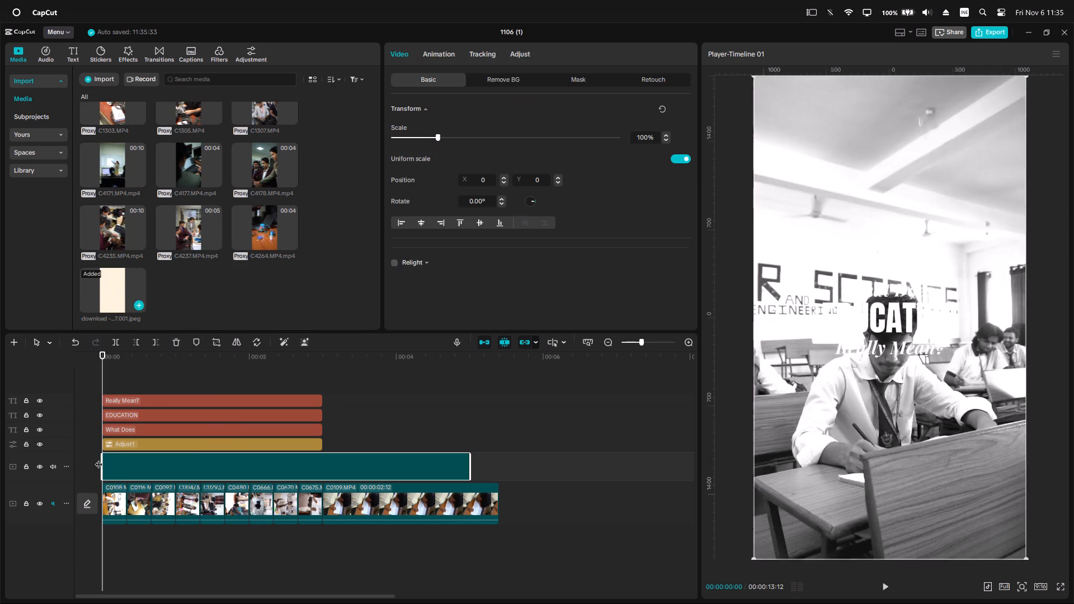
{"action": "left_click_drag", "start_coordinate": [106, 366], "coordinate": [323, 489]}
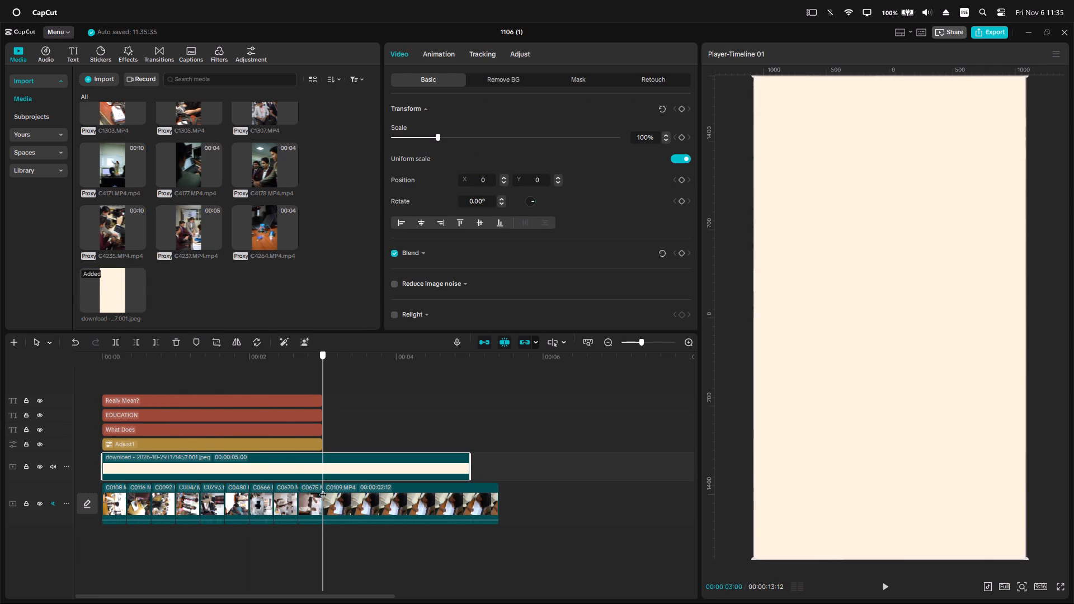
{"action": "left_click_drag", "start_coordinate": [323, 489], "coordinate": [326, 489]}
{"action": "left_click", "coordinate": [329, 466]}
{"action": "key", "text": "w"}
Turn the cream image overlay solid black by pulling the highlight end of its Luma curve down to the base.
{"action": "left_click", "coordinate": [215, 364]}
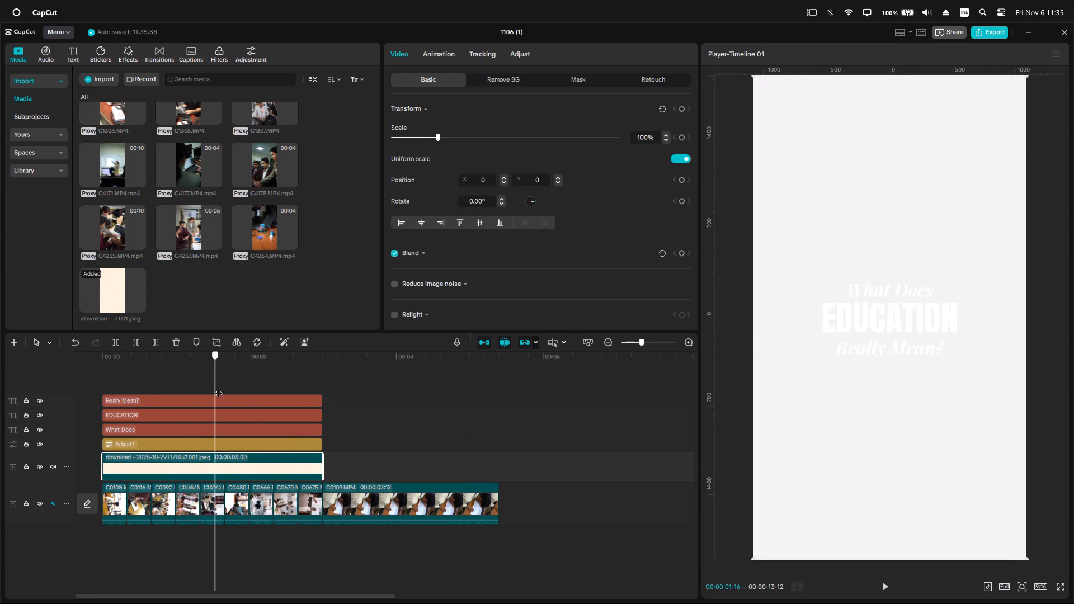
{"action": "left_click", "coordinate": [234, 459]}
{"action": "left_click", "coordinate": [514, 54]}
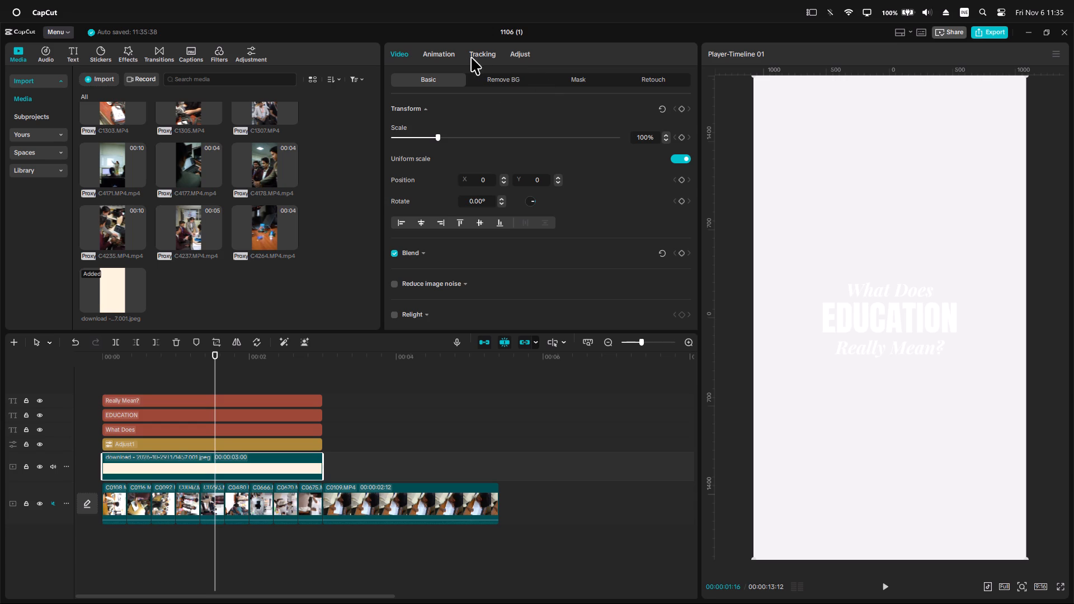
{"action": "left_click", "coordinate": [406, 55]}
{"action": "scroll", "coordinate": [503, 209], "scroll_direction": "down", "scroll_amount": 4}
{"action": "left_click", "coordinate": [571, 79]}
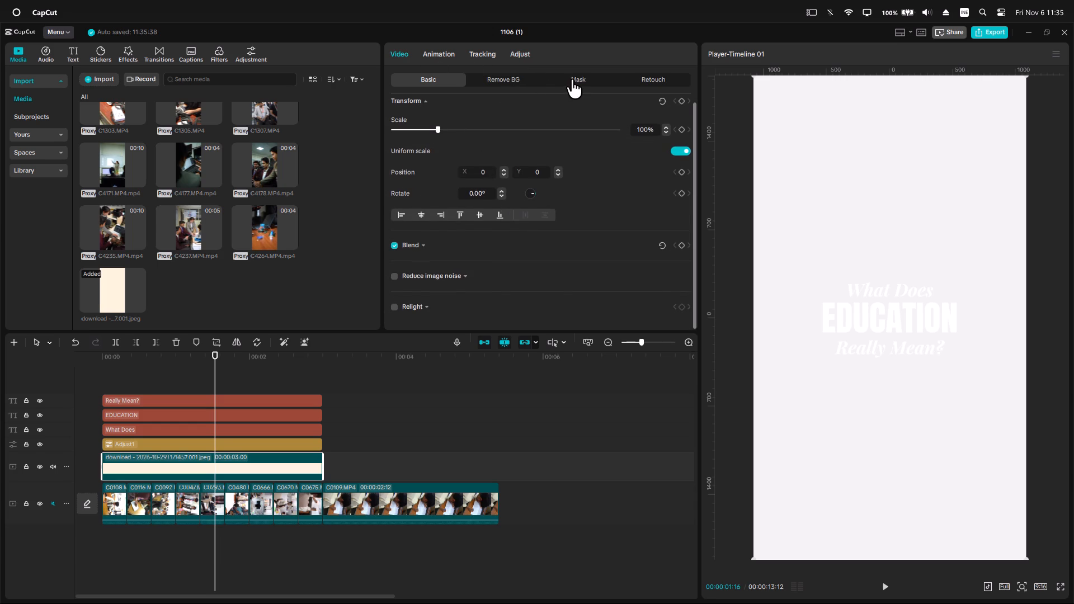
{"action": "left_click", "coordinate": [433, 83]}
{"action": "left_click", "coordinate": [511, 56]}
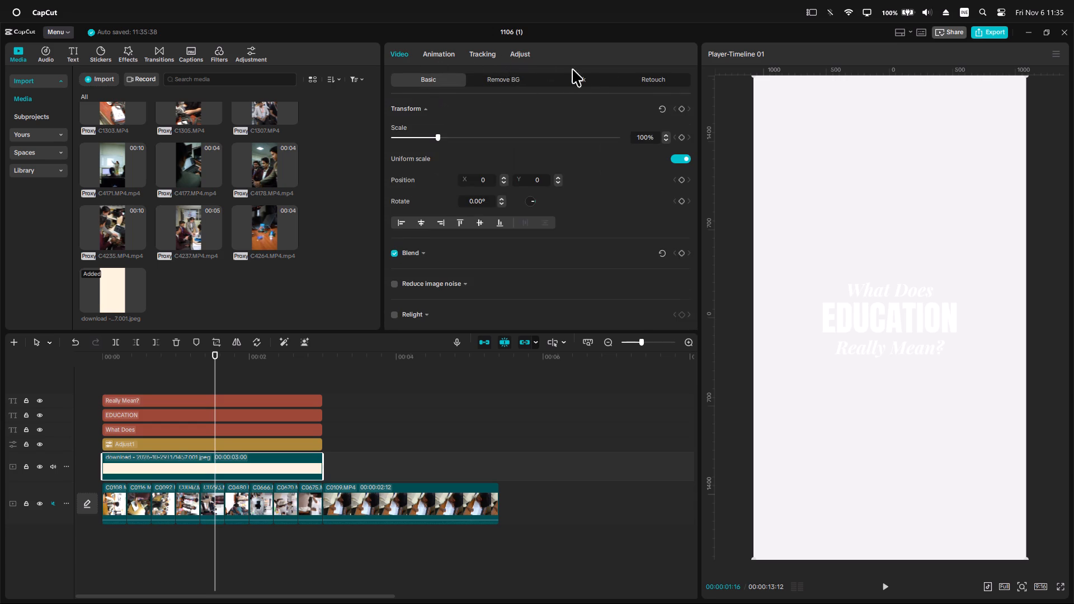
{"action": "left_click", "coordinate": [587, 80]}
{"action": "left_click_drag", "start_coordinate": [690, 134], "coordinate": [779, 445]}
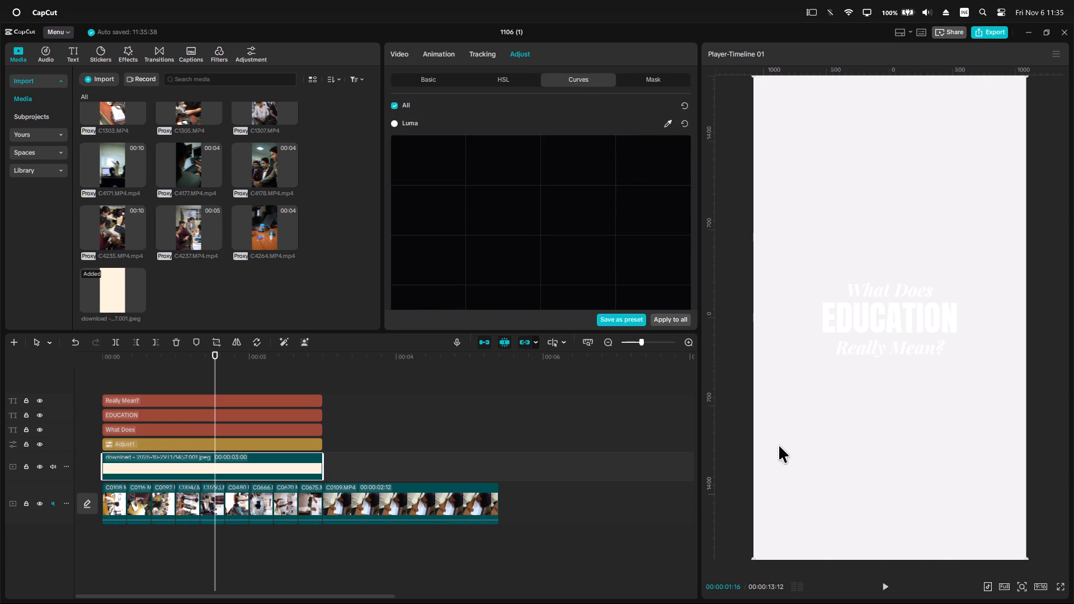
{"action": "left_click_drag", "start_coordinate": [779, 445], "coordinate": [783, 471]}
Lower the black image overlay's opacity to 48% so that it dims the footage behind the title.
{"action": "left_click", "coordinate": [423, 75]}
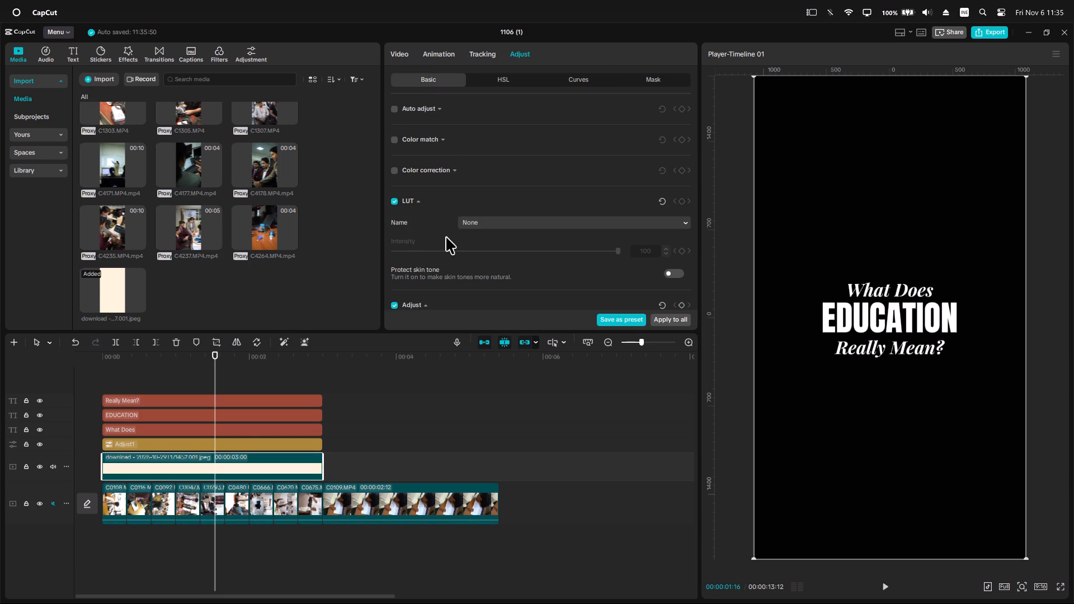
{"action": "left_click", "coordinate": [229, 461]}
{"action": "left_click", "coordinate": [403, 54]}
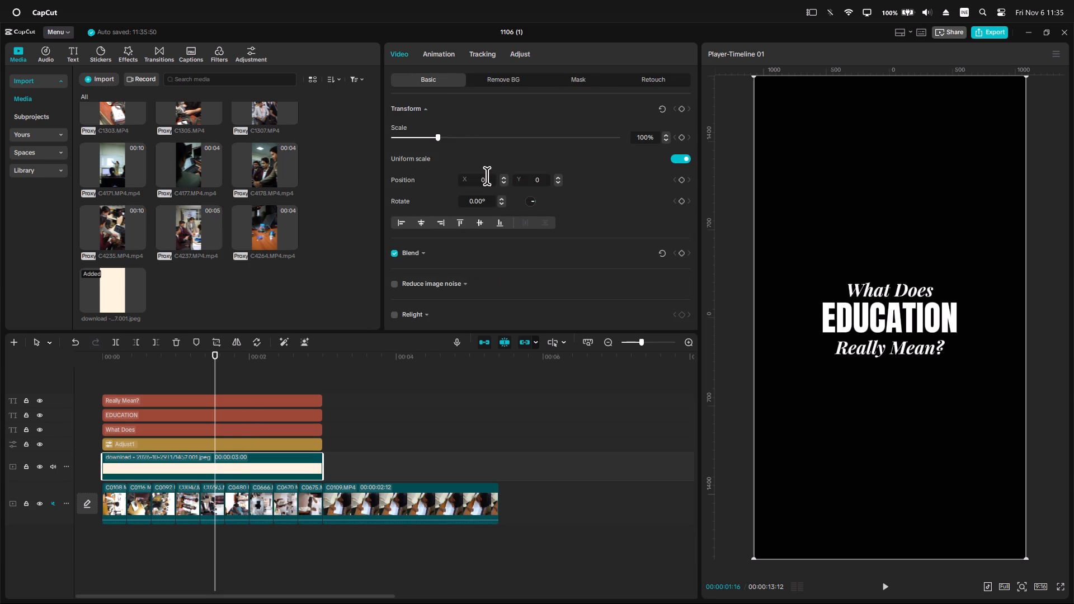
{"action": "scroll", "coordinate": [487, 178], "scroll_direction": "down", "scroll_amount": 1}
{"action": "left_click", "coordinate": [421, 246]}
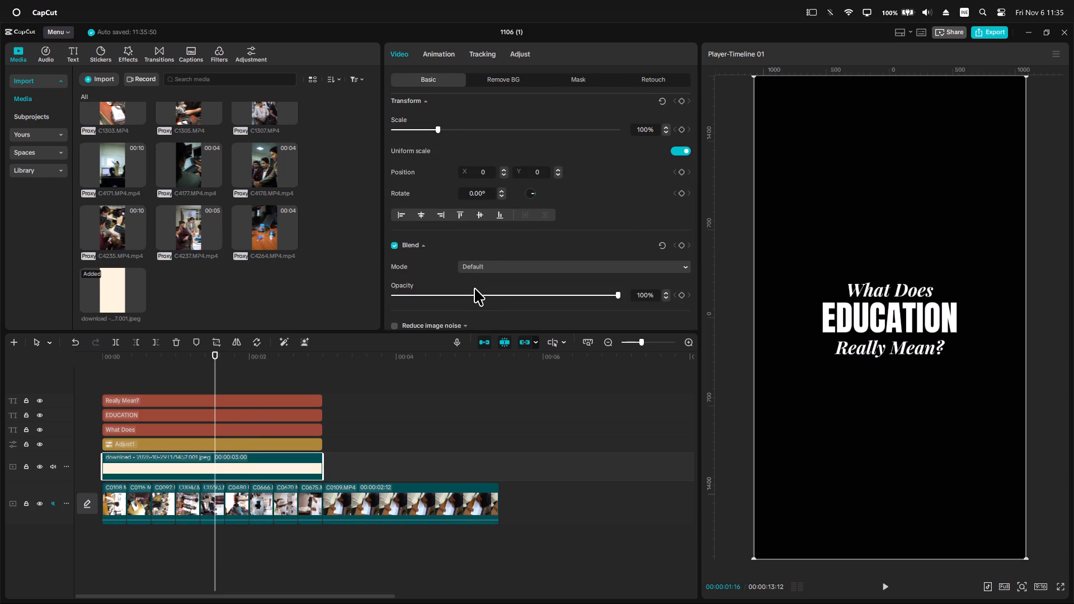
{"action": "left_click", "coordinate": [478, 295]}
{"action": "left_click_drag", "start_coordinate": [478, 295], "coordinate": [503, 302]}
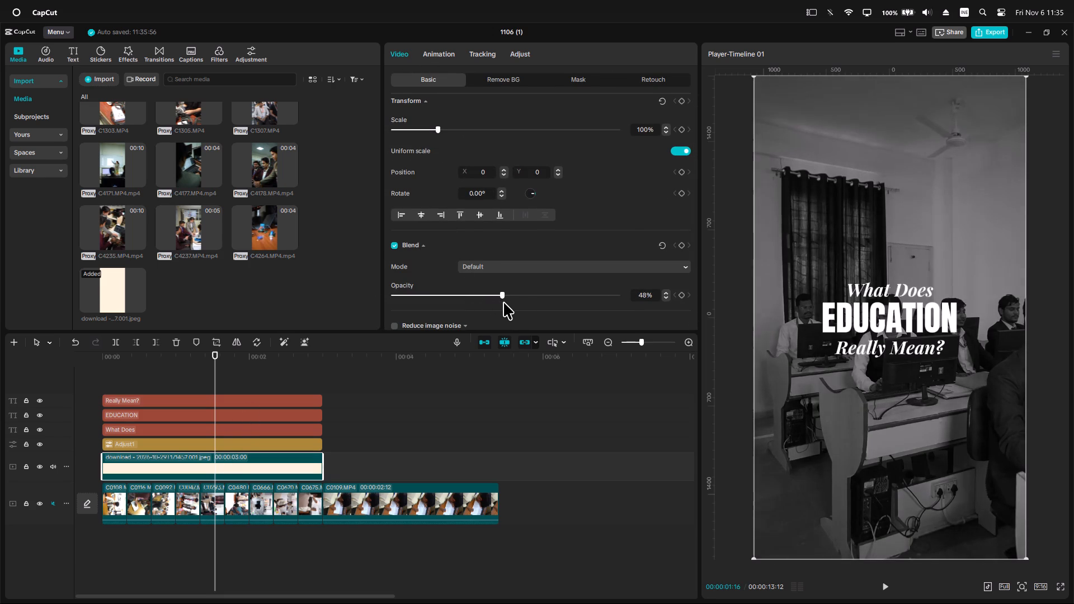
Raise the black image overlay's opacity to 52% to dim the footage behind the title slightly more.
{"action": "left_click_drag", "start_coordinate": [503, 302], "coordinate": [509, 303]}
Move the "What Does" text slightly upward to widen its gap above "EDUCATION", keeping it horizontally centred.
{"action": "left_click", "coordinate": [187, 408]}
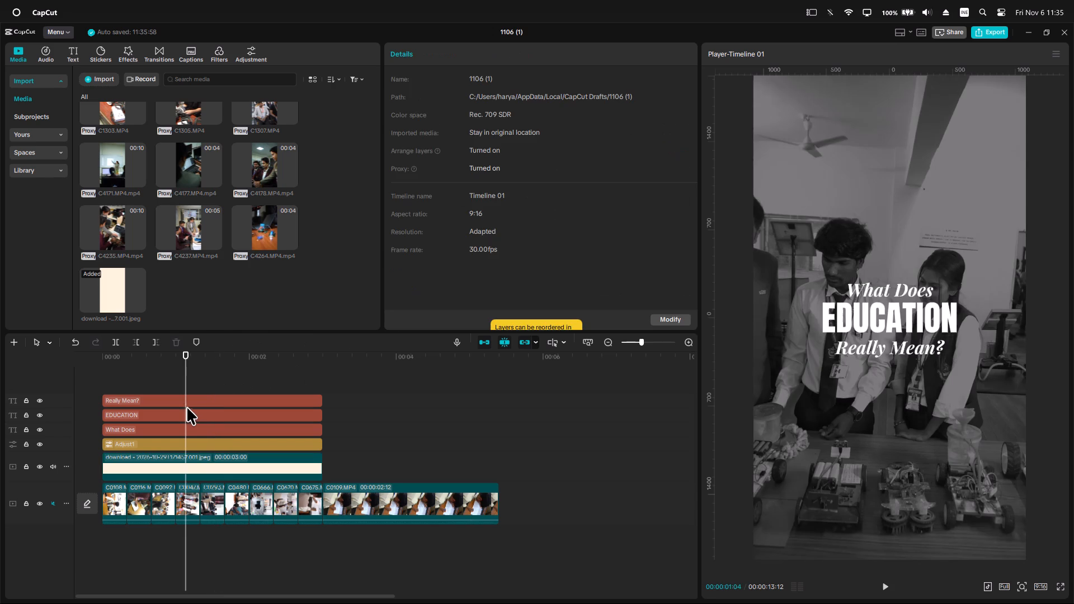
{"action": "left_click", "coordinate": [861, 315]}
{"action": "left_click", "coordinate": [869, 320]}
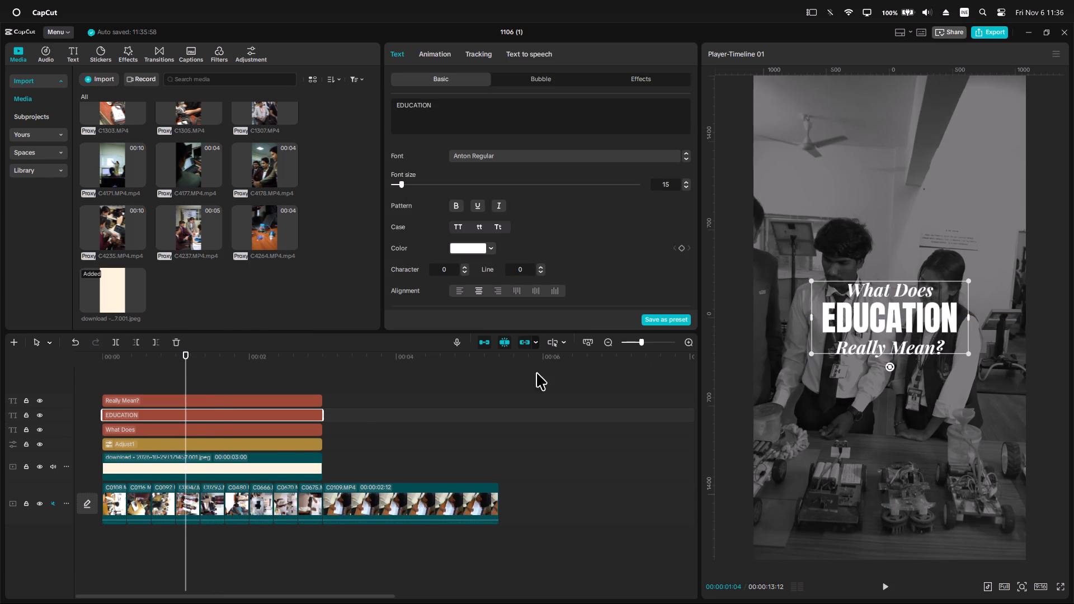
{"action": "left_click", "coordinate": [209, 404]}
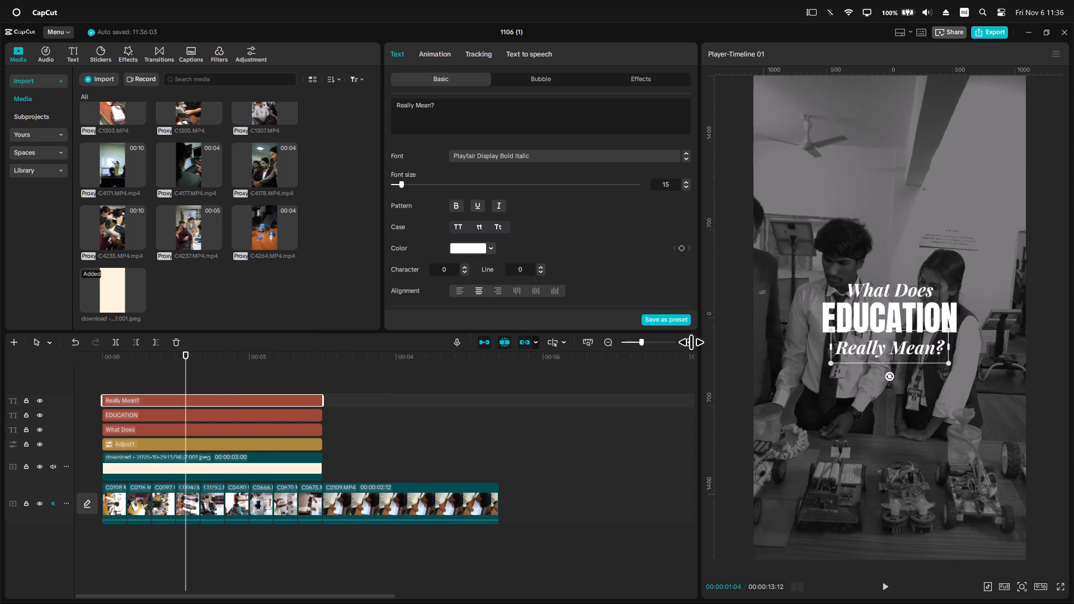
{"action": "left_click", "coordinate": [193, 432]}
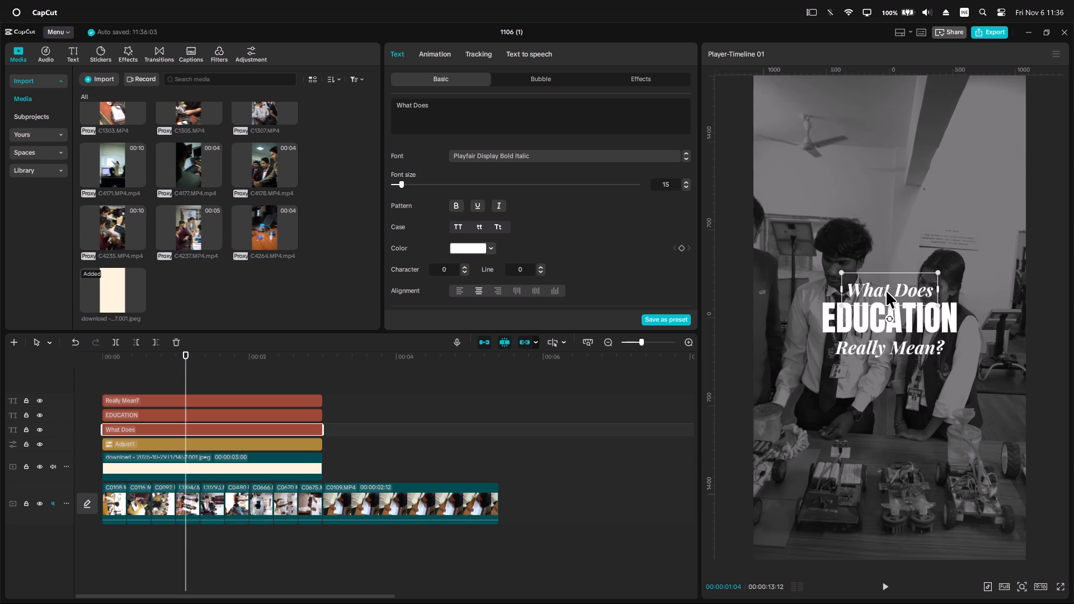
{"action": "left_click", "coordinate": [886, 291]}
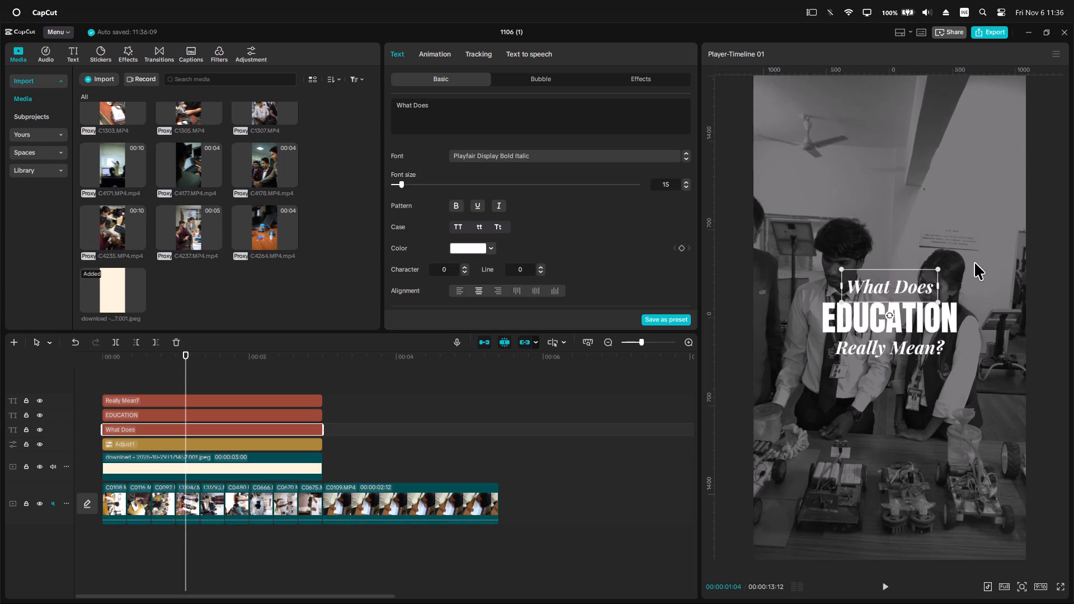
{"action": "left_click", "coordinate": [974, 262]}
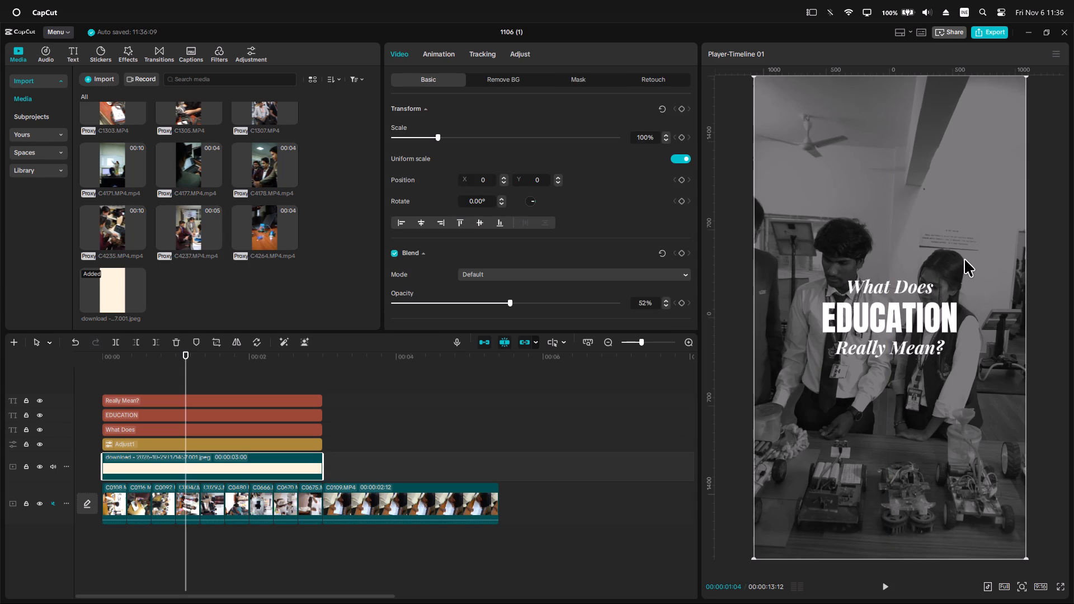
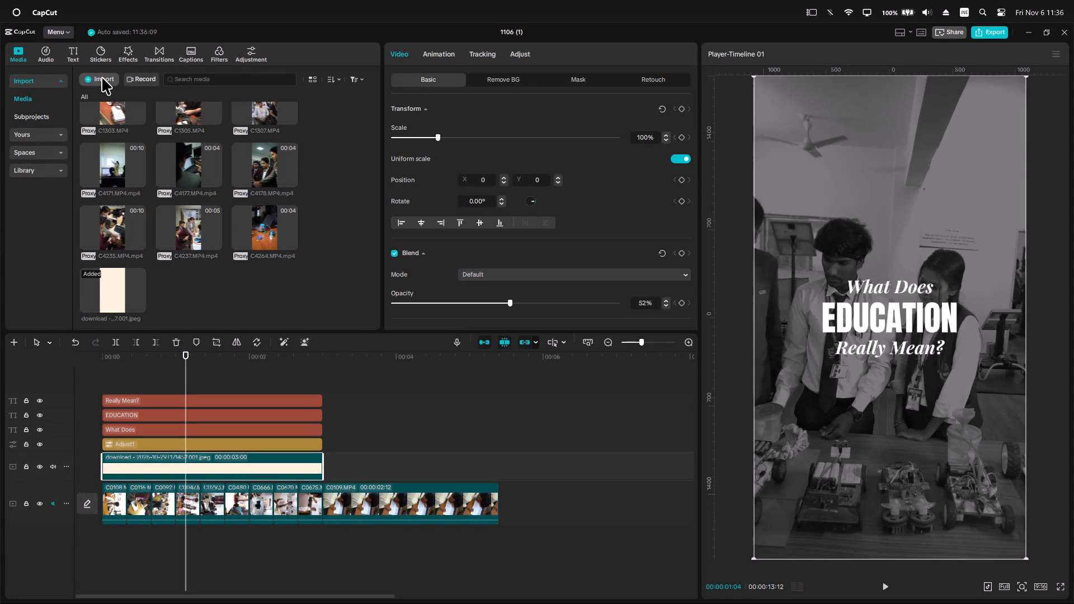
Close the editing window of the 1106 (1) project.
{"action": "left_click", "coordinate": [1065, 31]}
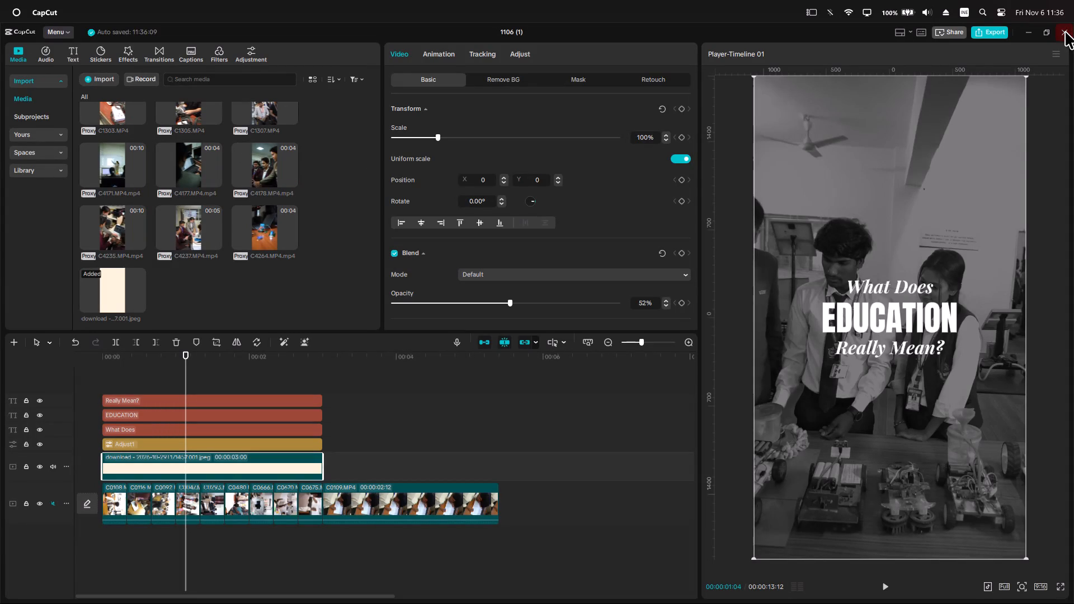